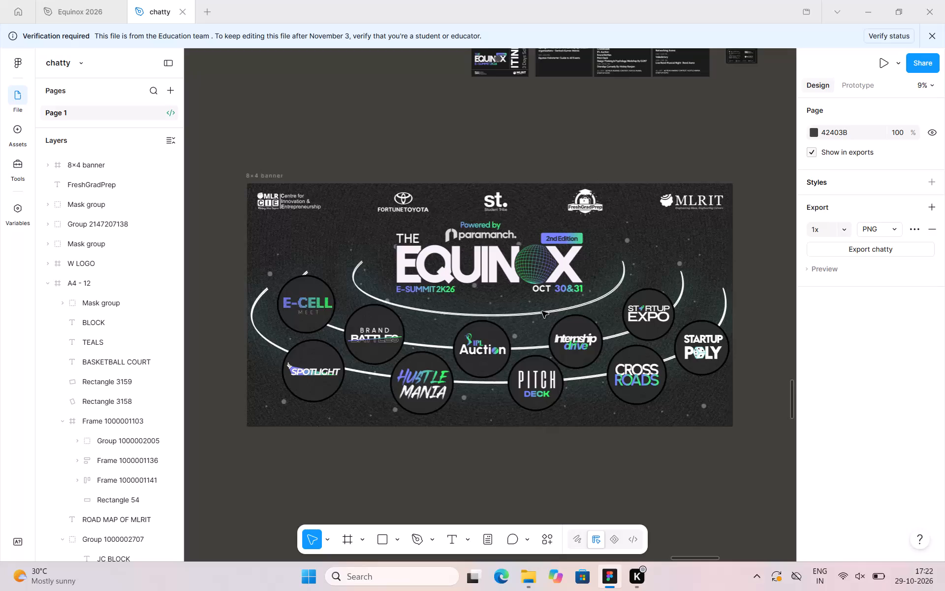
# Look over the chatty file's canvas, from the 8×4 banner to the welcome banners, Startup Poly boards and double-sided event banners.
pyautogui.hscroll(-7, 542, 311)
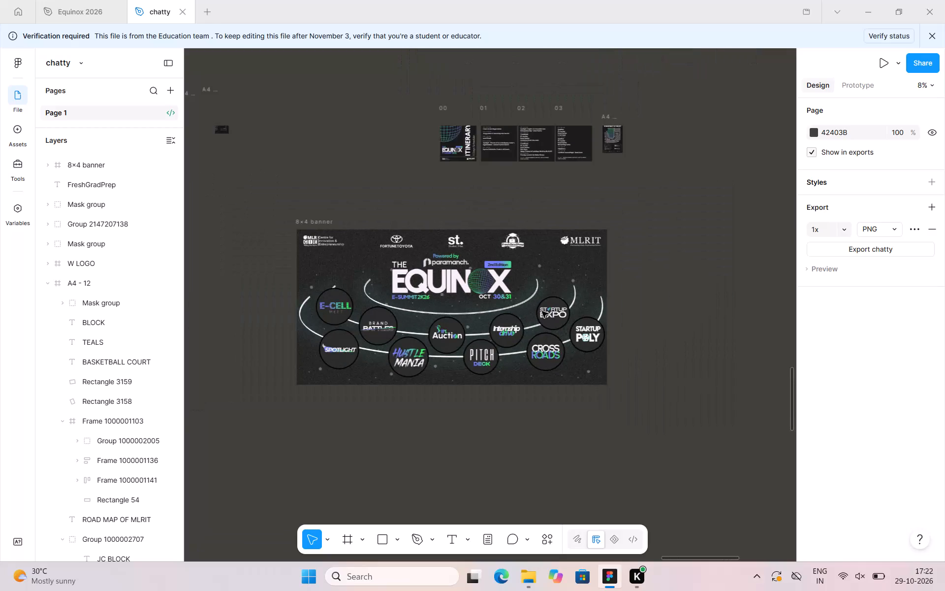
pyautogui.hscroll(-1, 542, 311)
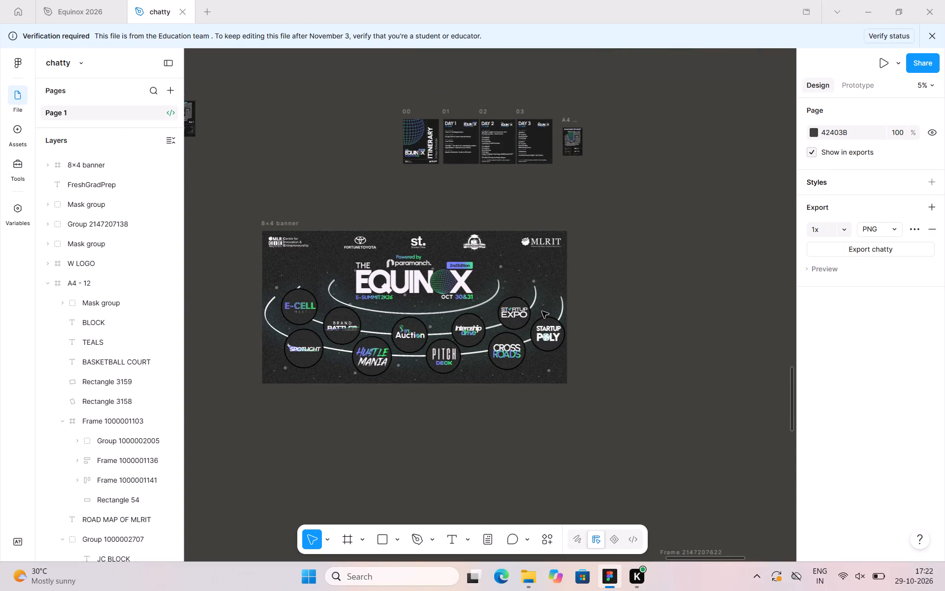
pyautogui.scroll(-1, 542, 311)
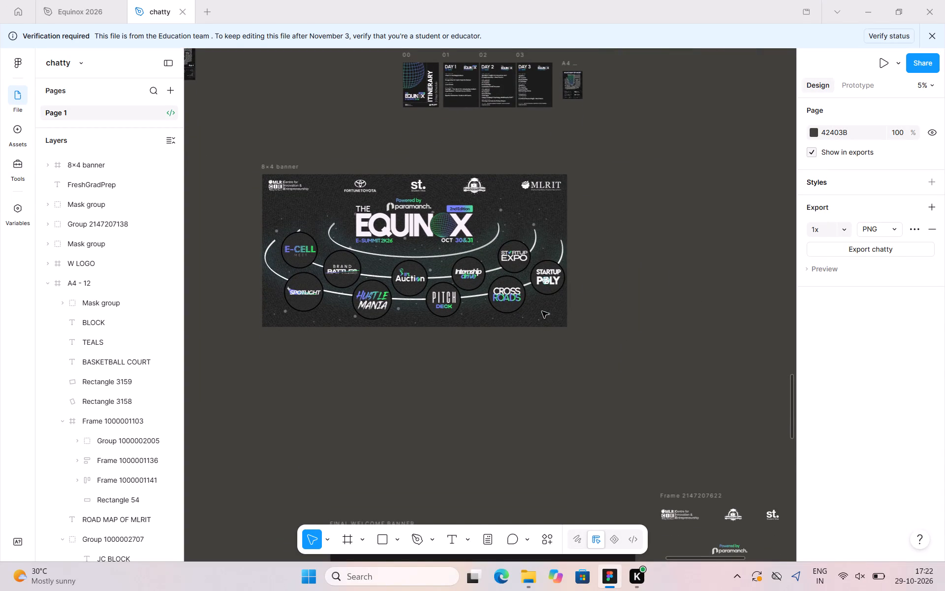
pyautogui.scroll(-1, 542, 311)
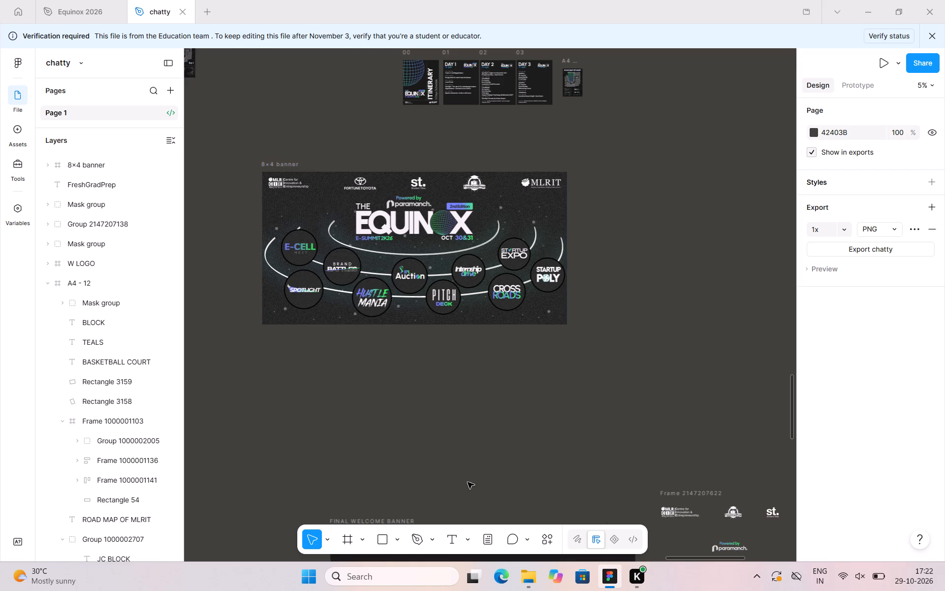
pyautogui.scroll(-2, 557, 181)
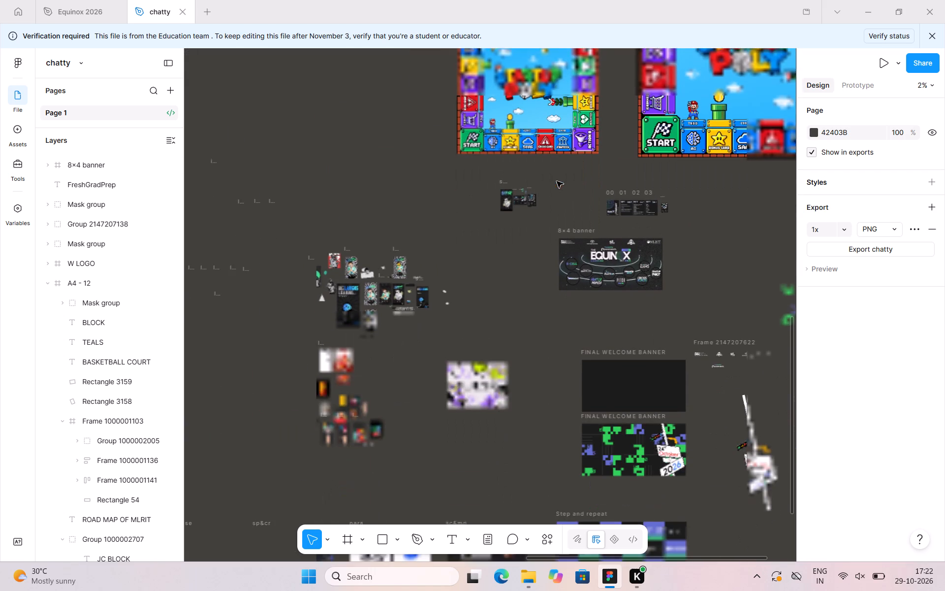
pyautogui.hscroll(1, 444, 323)
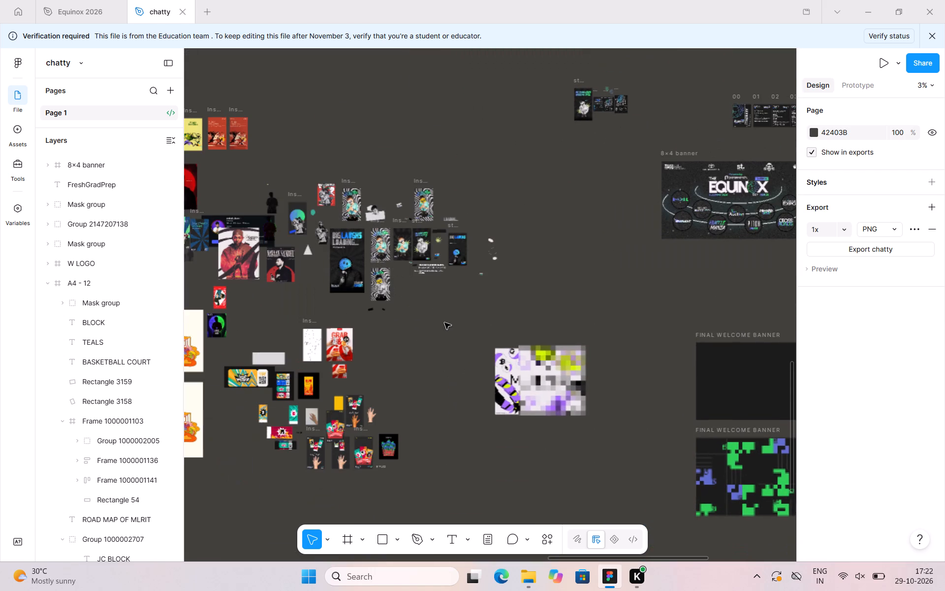
pyautogui.hscroll(1, 341, 155)
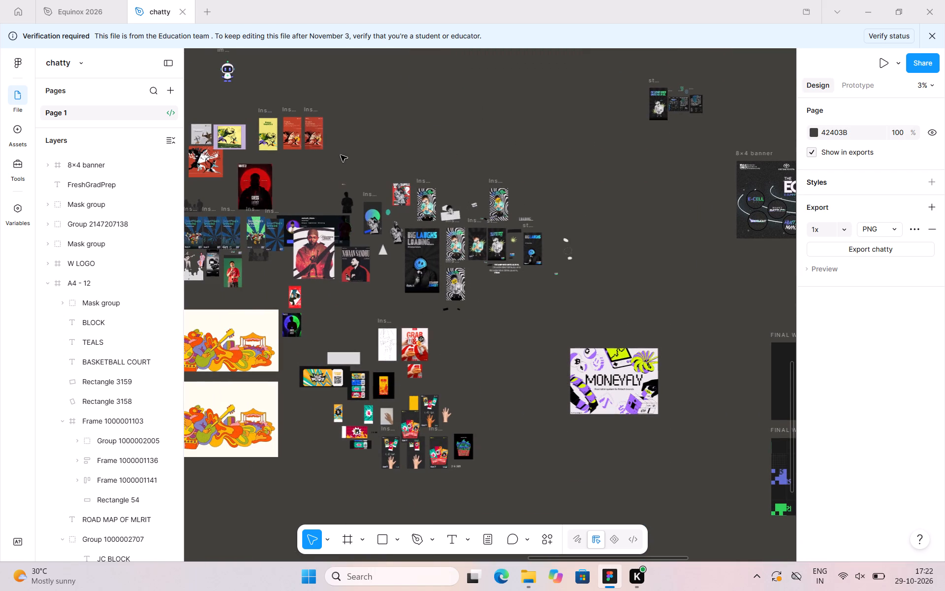
pyautogui.scroll(-2, 341, 155)
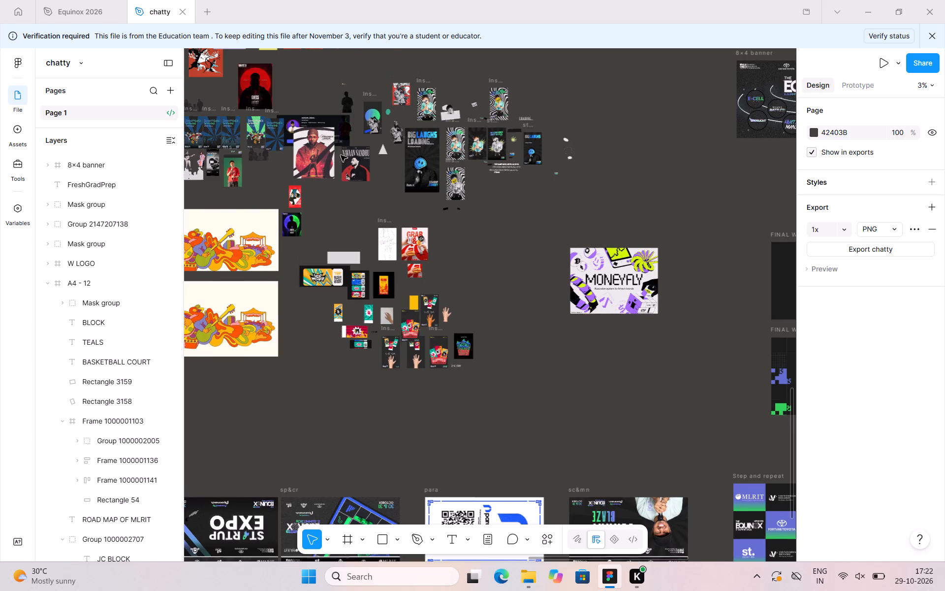
pyautogui.scroll(-1, 341, 155)
pyautogui.scroll(1, 341, 155)
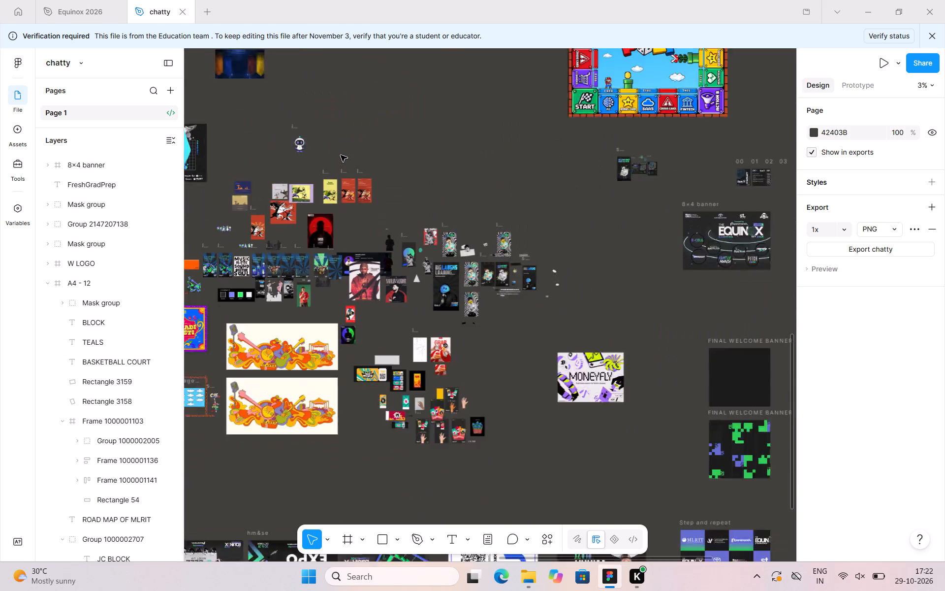
pyautogui.scroll(1, 341, 155)
pyautogui.hscroll(-1, 647, 172)
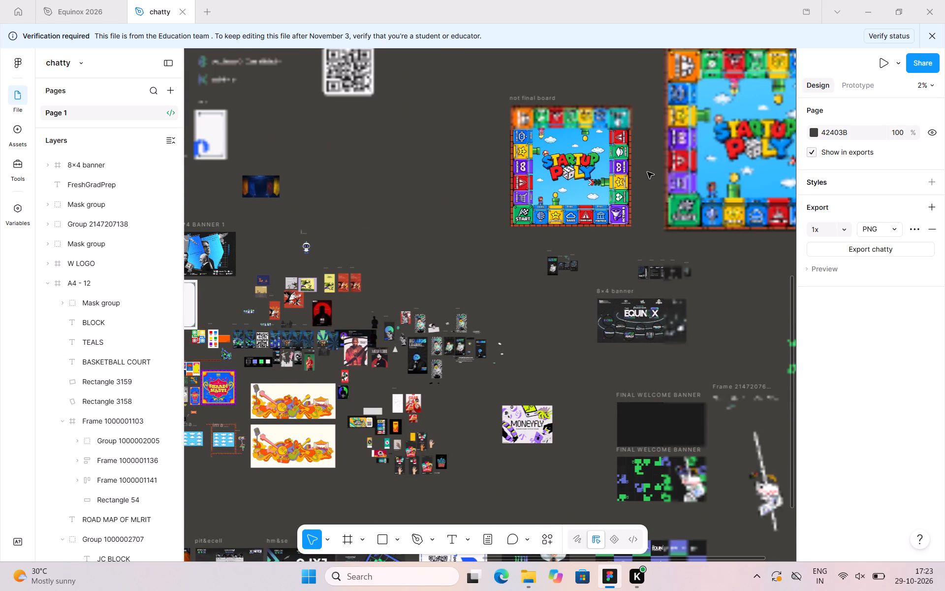
pyautogui.hscroll(-1, 647, 172)
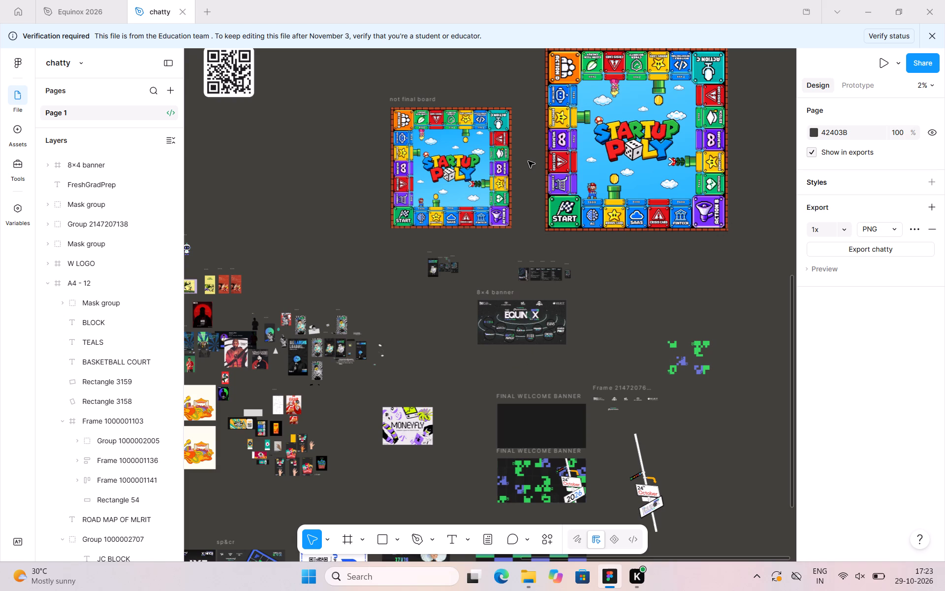
pyautogui.scroll(1, 528, 161)
pyautogui.hscroll(1, 528, 161)
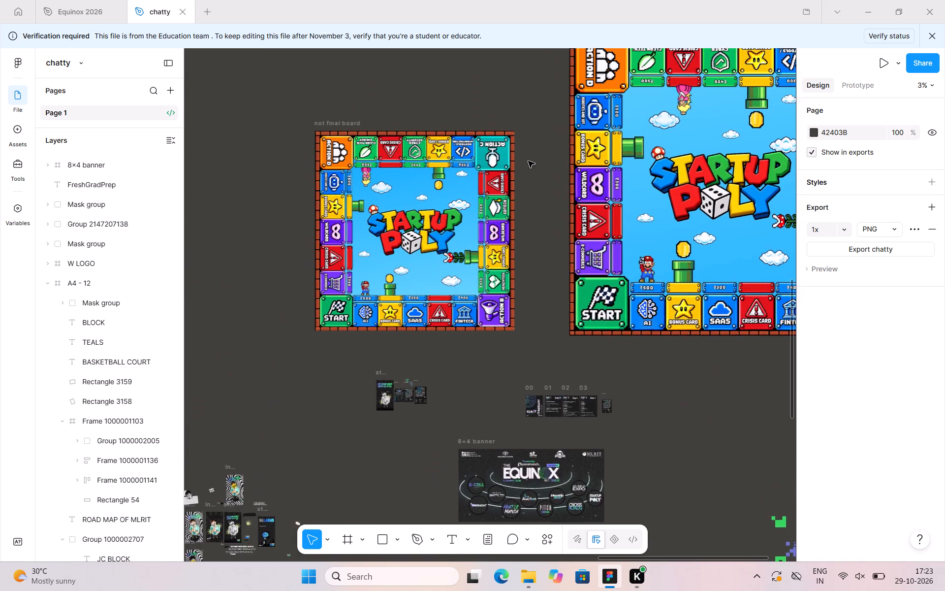
pyautogui.hscroll(1, 528, 161)
pyautogui.scroll(-1, 528, 161)
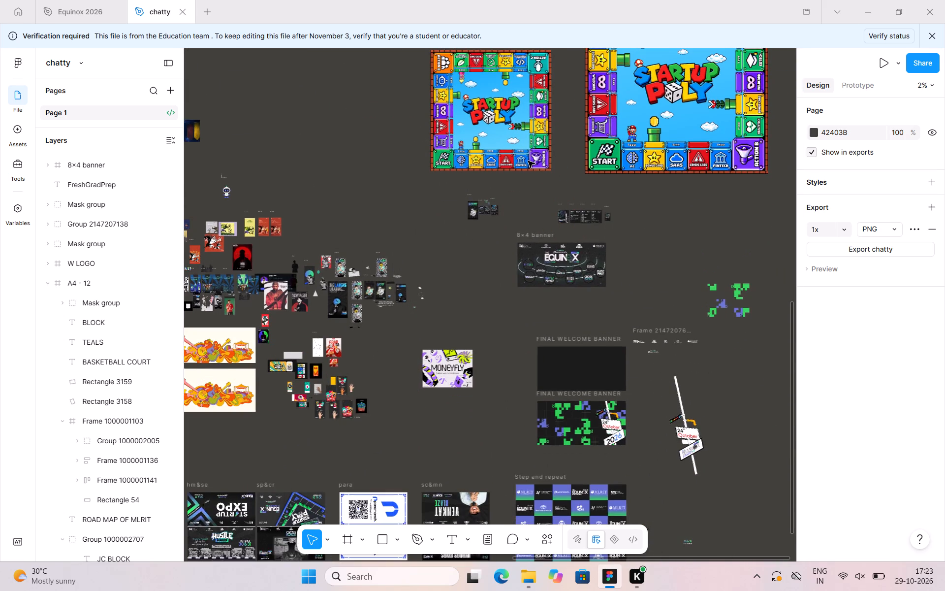
pyautogui.scroll(-1, 528, 161)
pyautogui.hscroll(2, 435, 362)
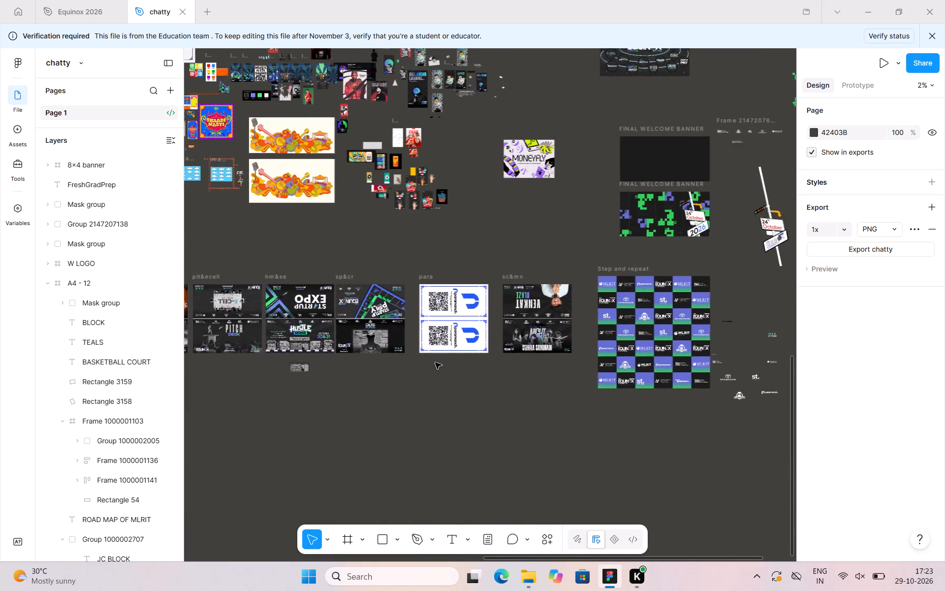
pyautogui.hscroll(4, 435, 362)
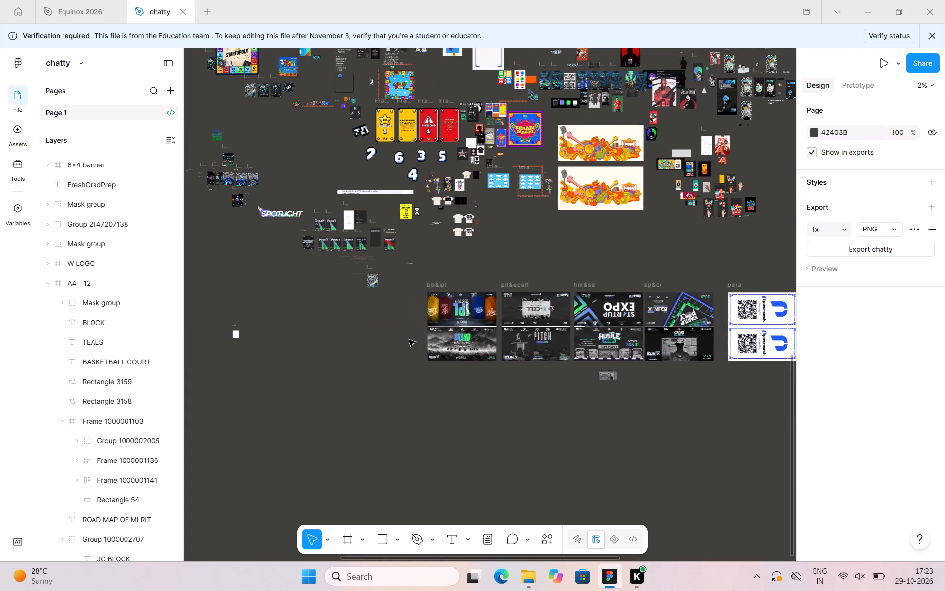
pyautogui.hscroll(-1, 314, 182)
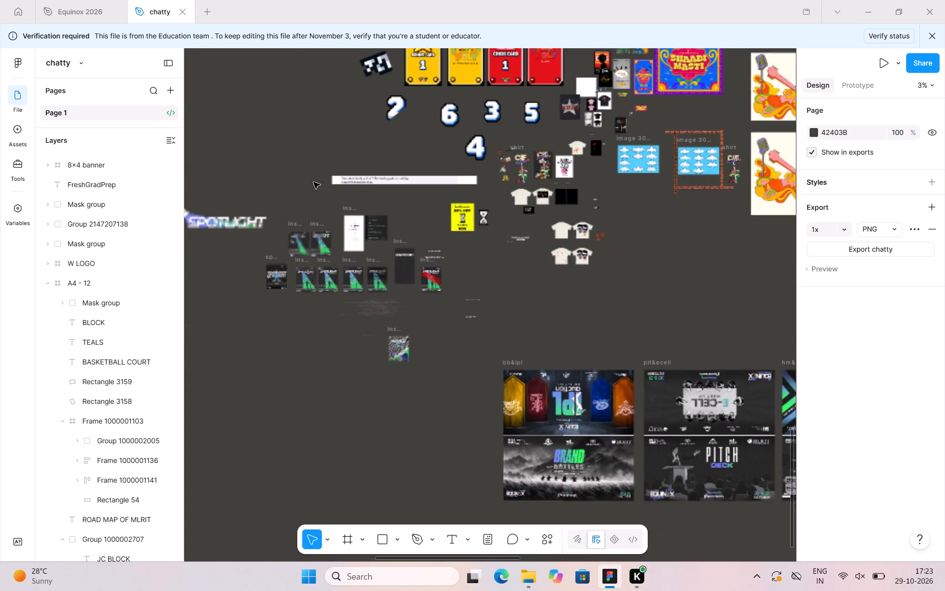
pyautogui.hscroll(-1, 314, 182)
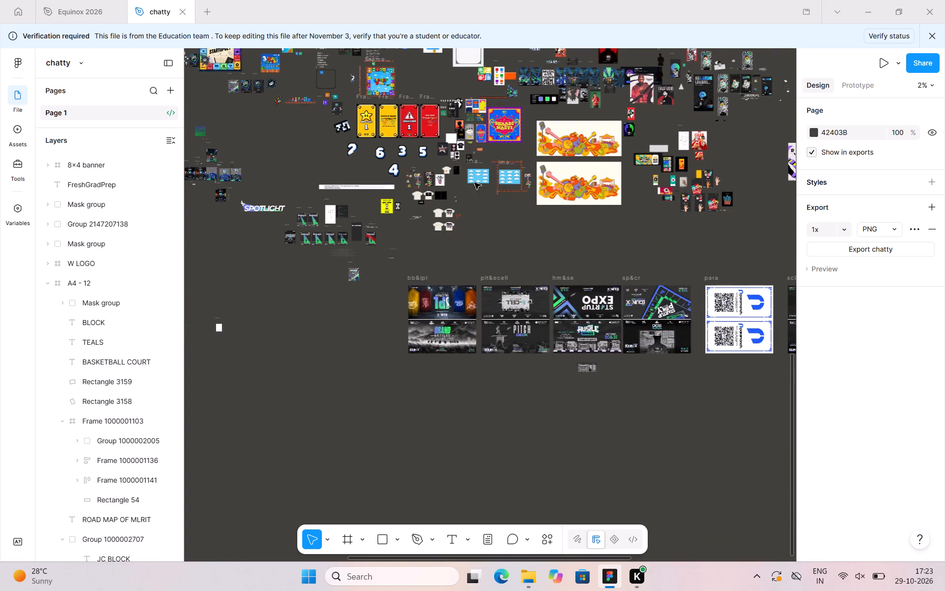
# Examine the cream T-shirt mockups with the two-face print and red doodles above the bb&ipl banner.
pyautogui.scroll(1, 415, 247)
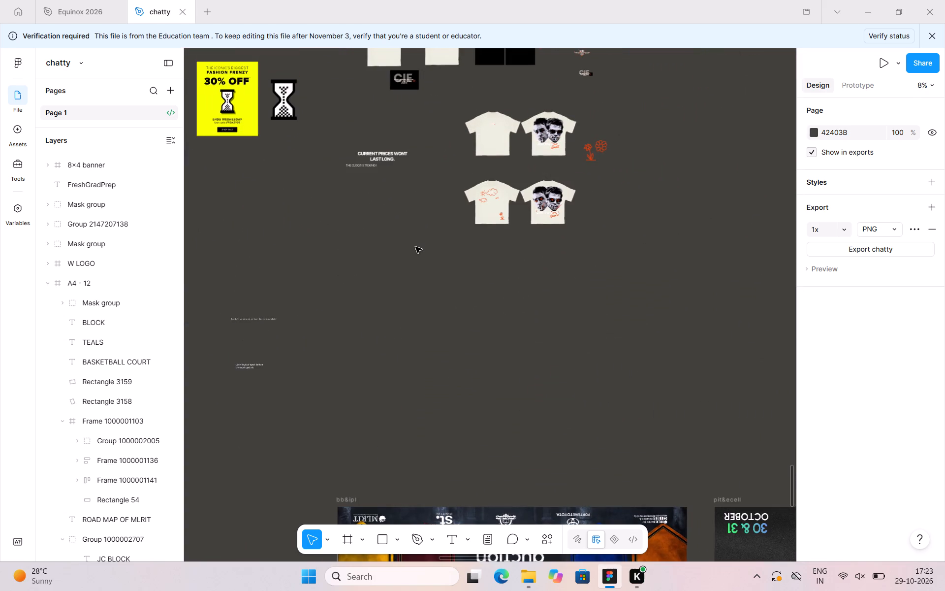
pyautogui.scroll(1, 614, 0)
pyautogui.scroll(2, 511, 115)
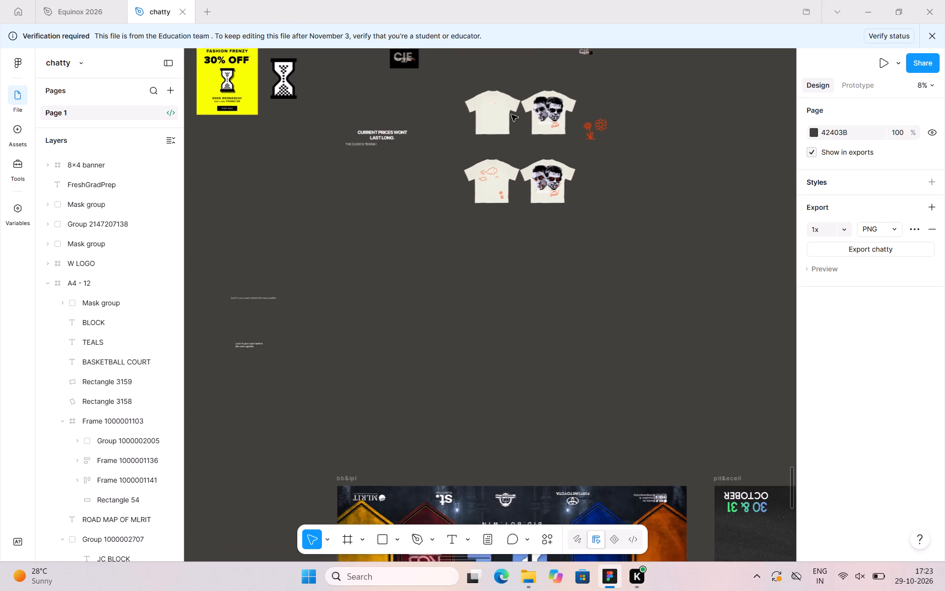
pyautogui.scroll(3, 511, 115)
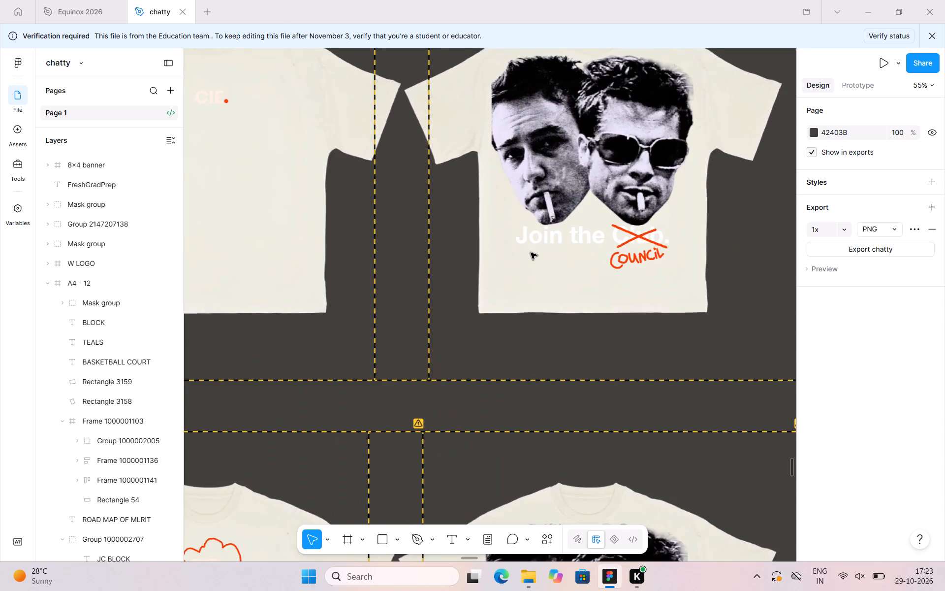
pyautogui.hscroll(-1, 531, 253)
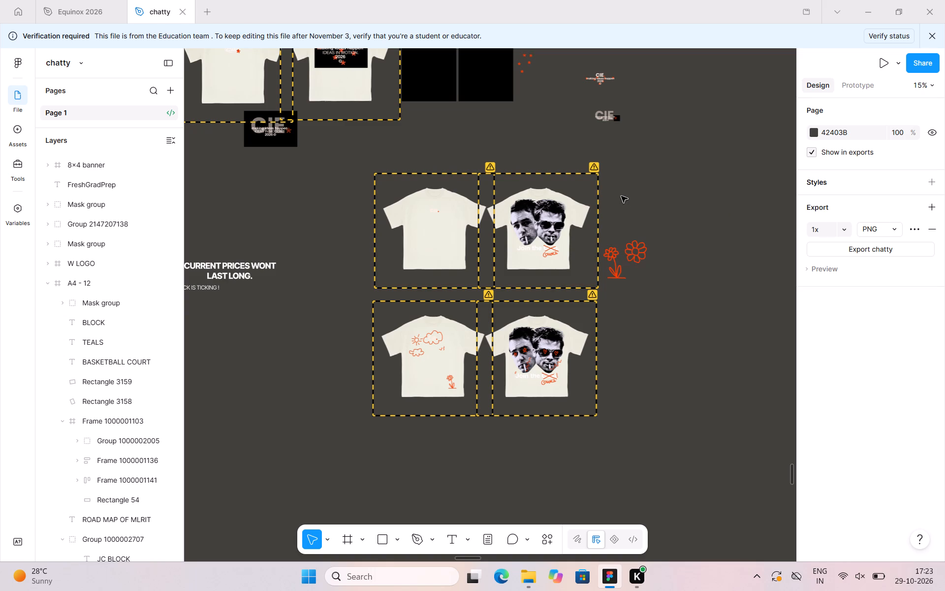
pyautogui.click(621, 196)
pyautogui.press('Escape')
pyautogui.press('Escape')
pyautogui.press('`')
pyautogui.click(622, 196)
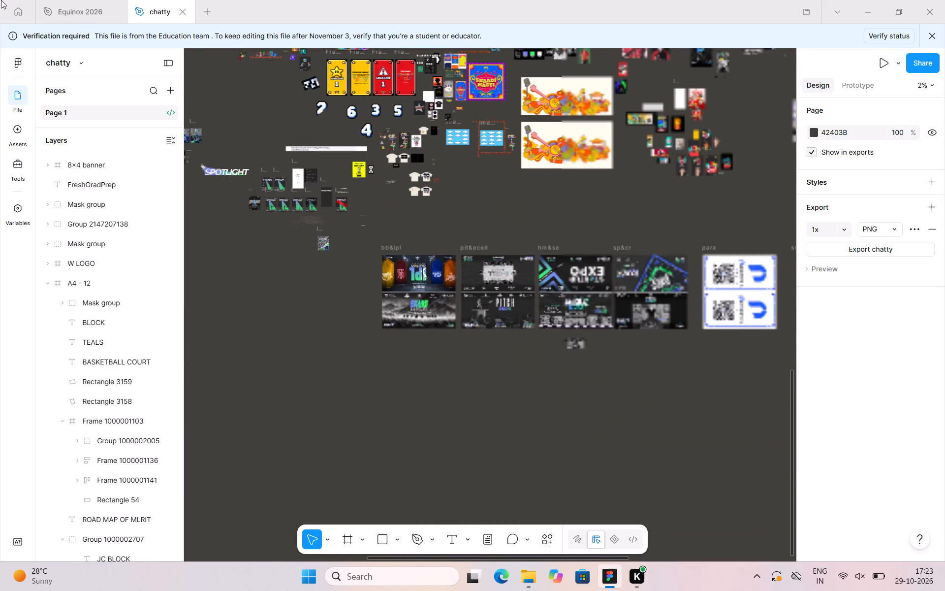
# Switch to the Equinox 2026 file and look over the final page's banners, posters and the tall 30 & 31 October dropdown.
pyautogui.click(71, 3)
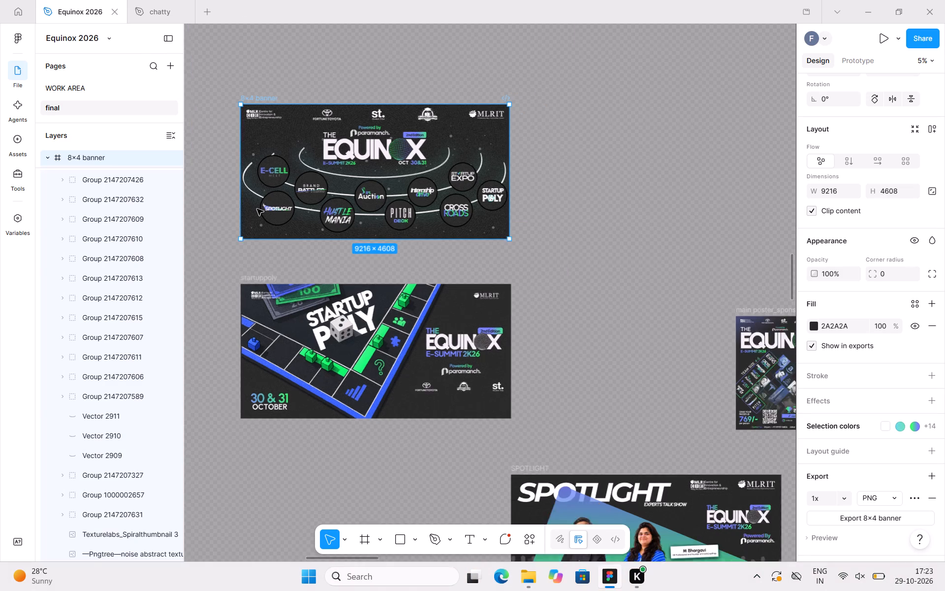
pyautogui.scroll(-2, 257, 209)
pyautogui.hscroll(1, 257, 209)
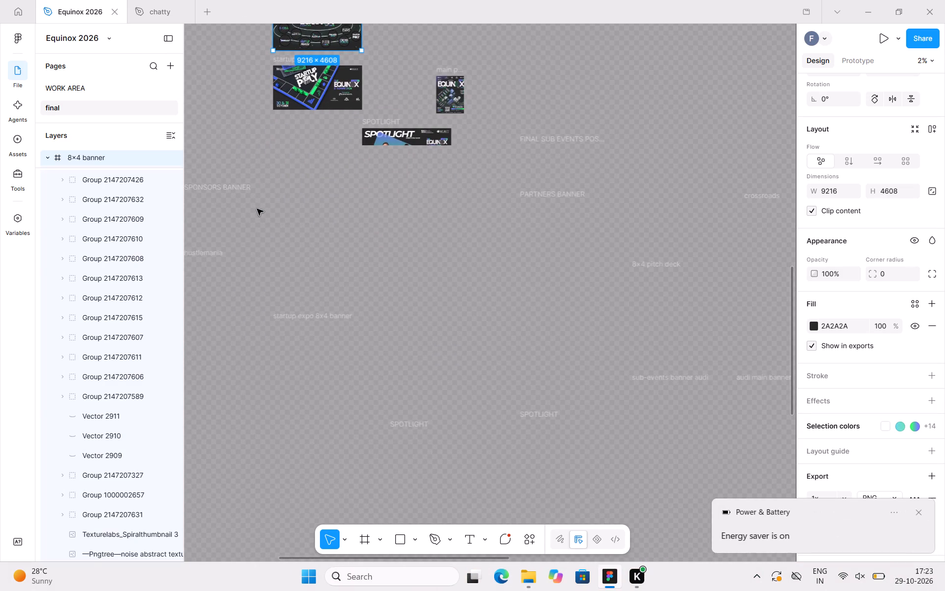
pyautogui.hscroll(1, 257, 209)
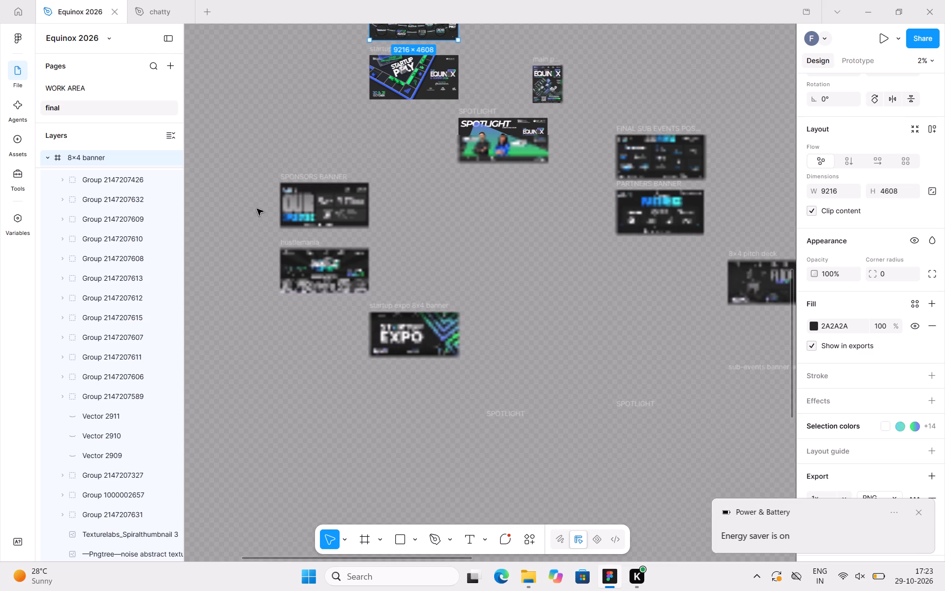
pyautogui.hscroll(-9, 257, 209)
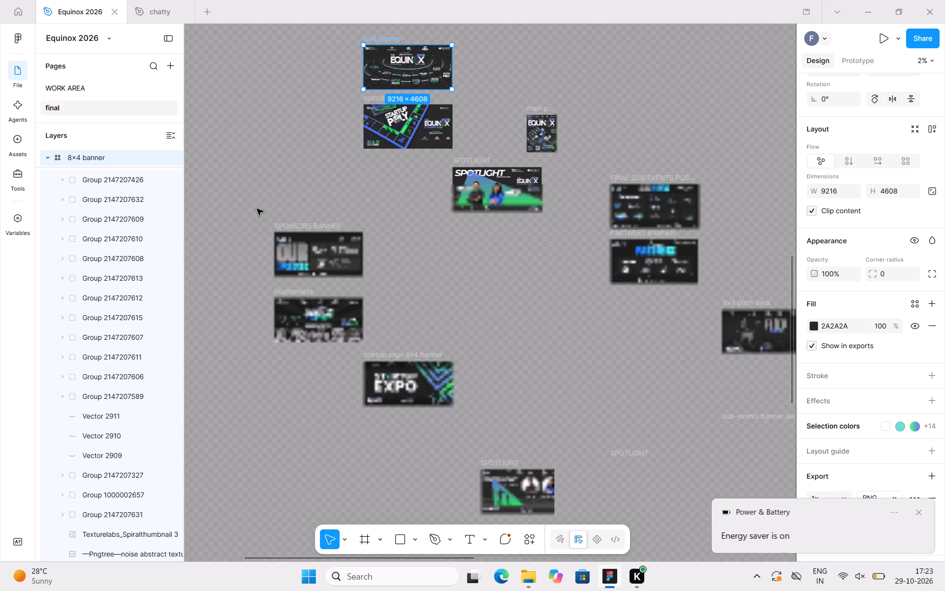
pyautogui.hscroll(-13, 257, 209)
pyautogui.hscroll(-11, 257, 209)
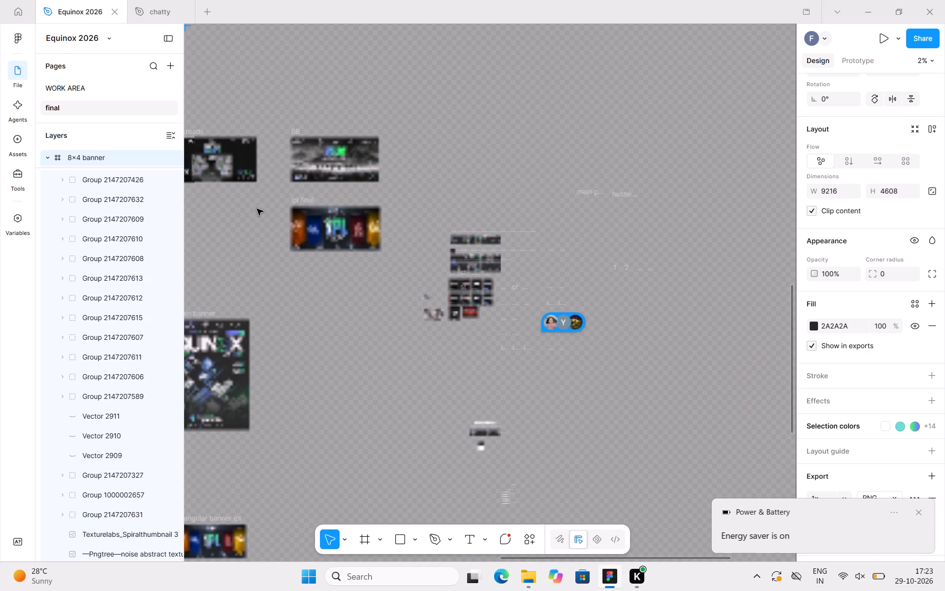
pyautogui.hscroll(-8, 257, 209)
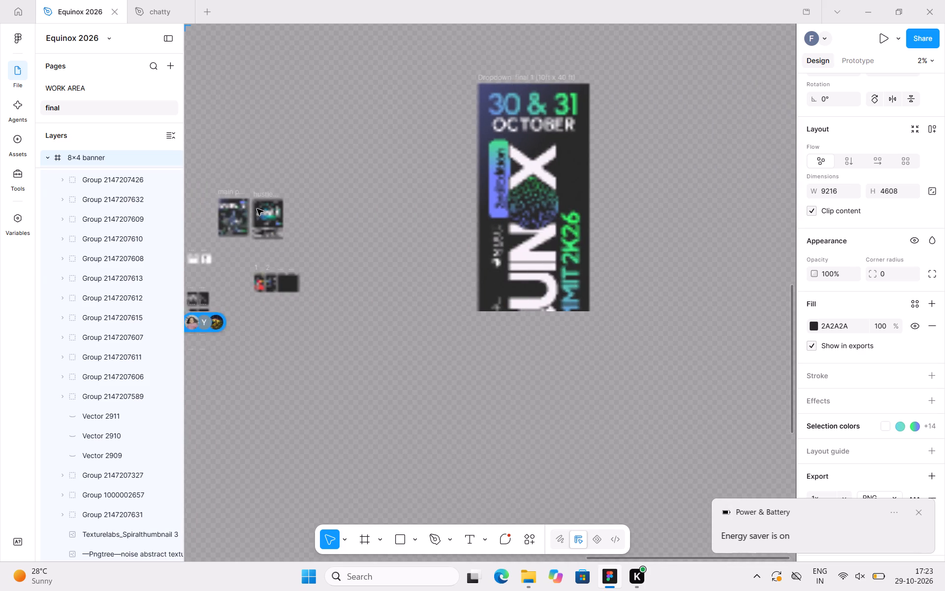
pyautogui.hscroll(-1, 257, 209)
pyautogui.hscroll(1, 257, 209)
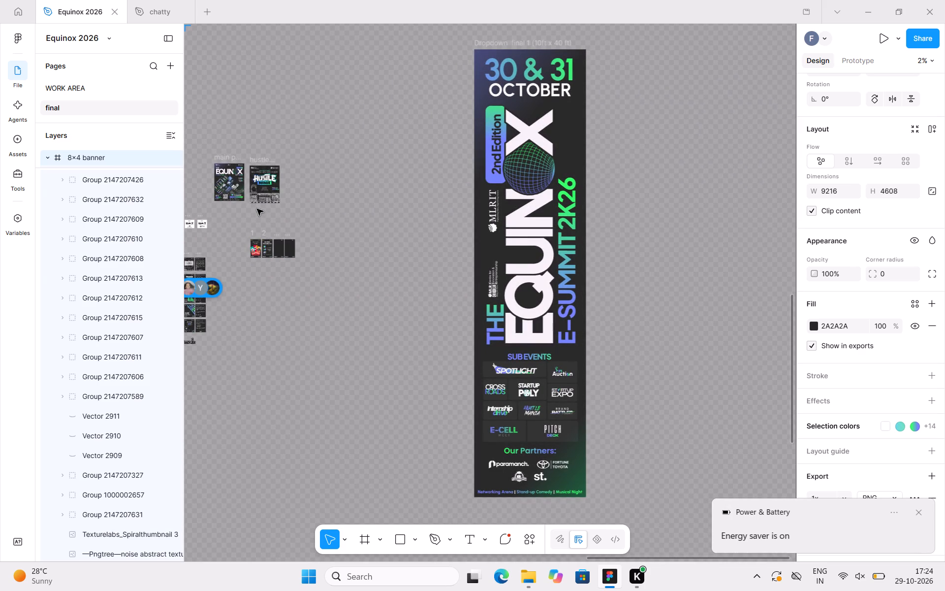
pyautogui.hscroll(-7, 257, 209)
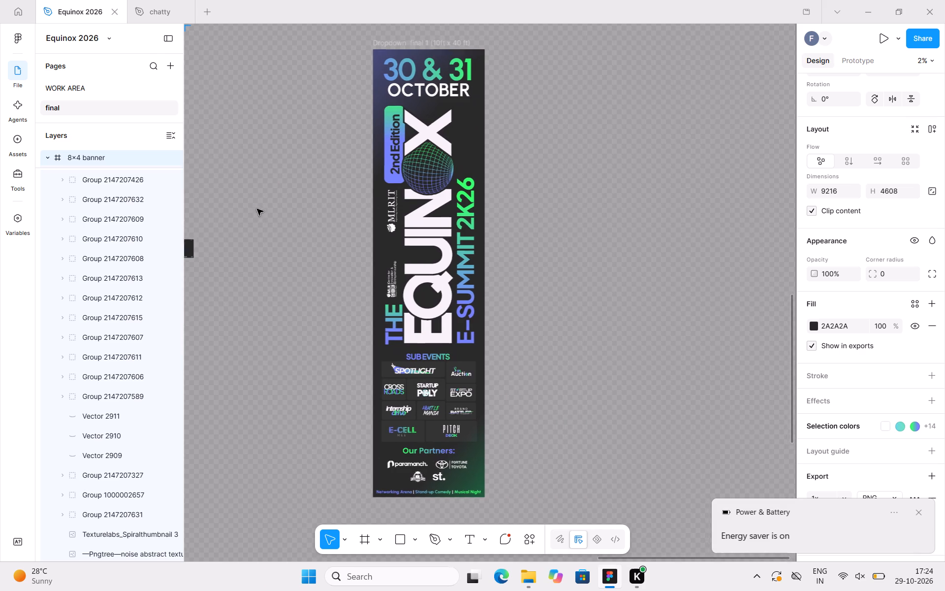
pyautogui.hscroll(-4, 257, 209)
pyautogui.hscroll(8, 257, 209)
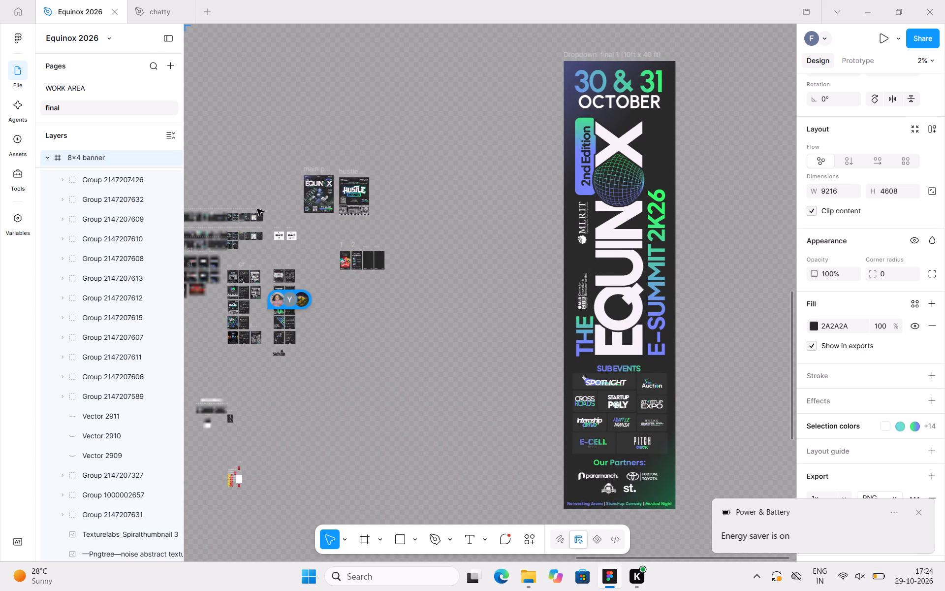
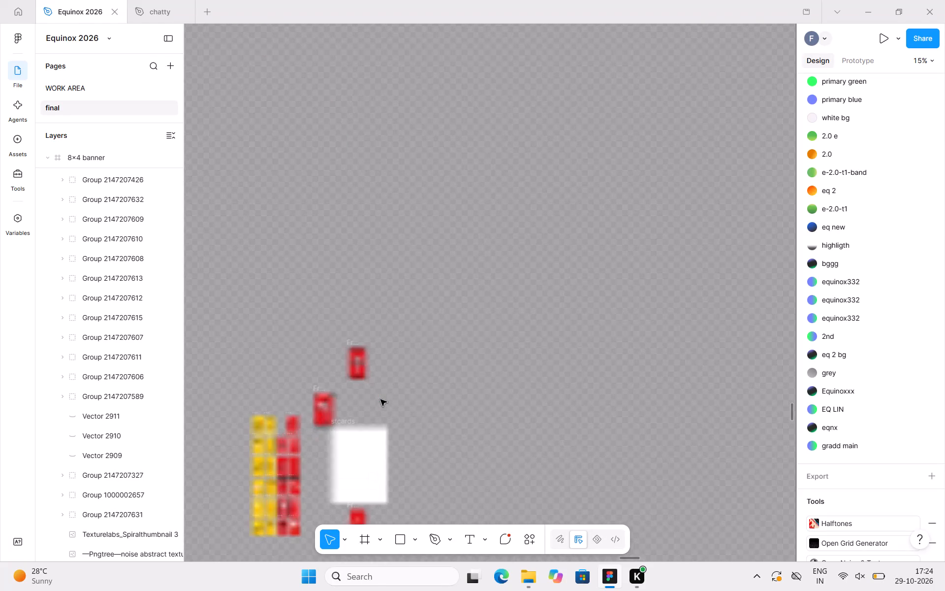
# Move the blank white stcards frame clear of the large Crisis Card 1, above the large Tax Raid card, at about X 1107, Y 19244.
pyautogui.hscroll(2, 380, 399)
pyautogui.scroll(-1, 611, 343)
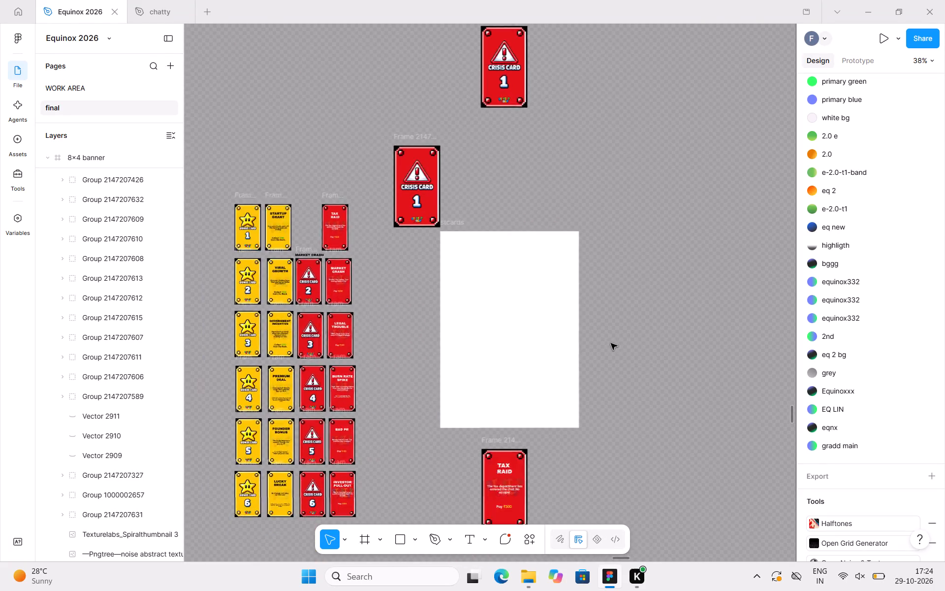
pyautogui.scroll(-1, 611, 343)
pyautogui.scroll(1, 611, 343)
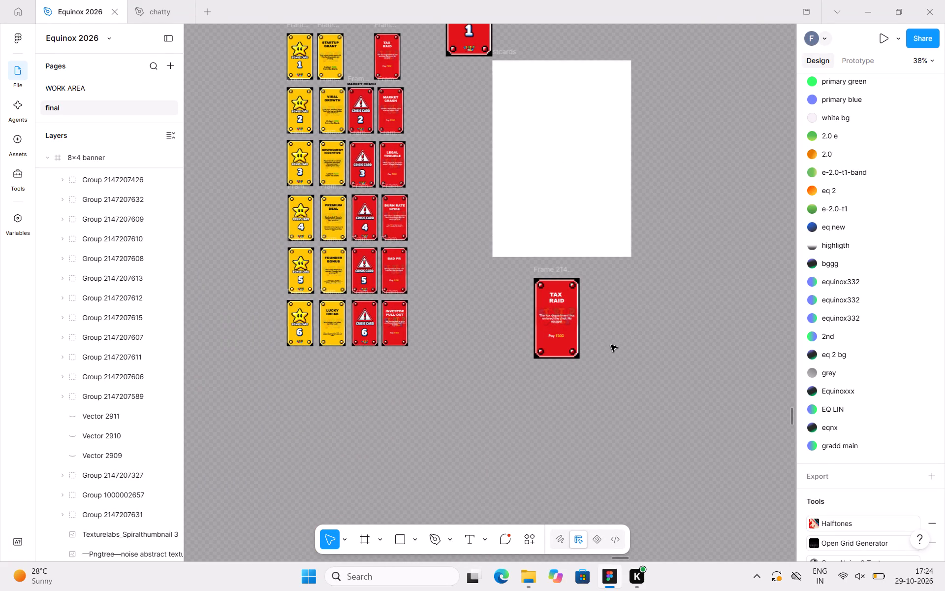
pyautogui.hscroll(1, 611, 345)
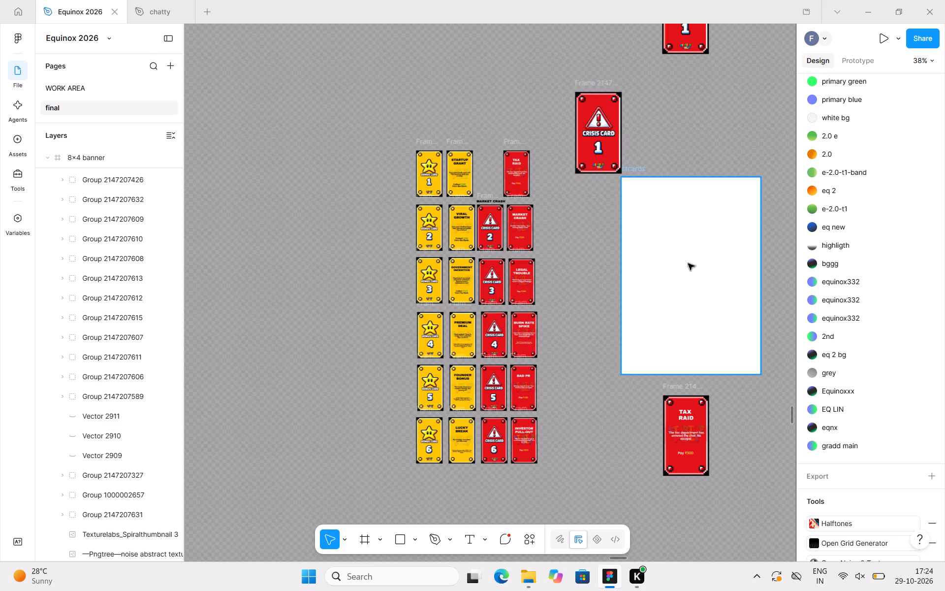
pyautogui.click(632, 168)
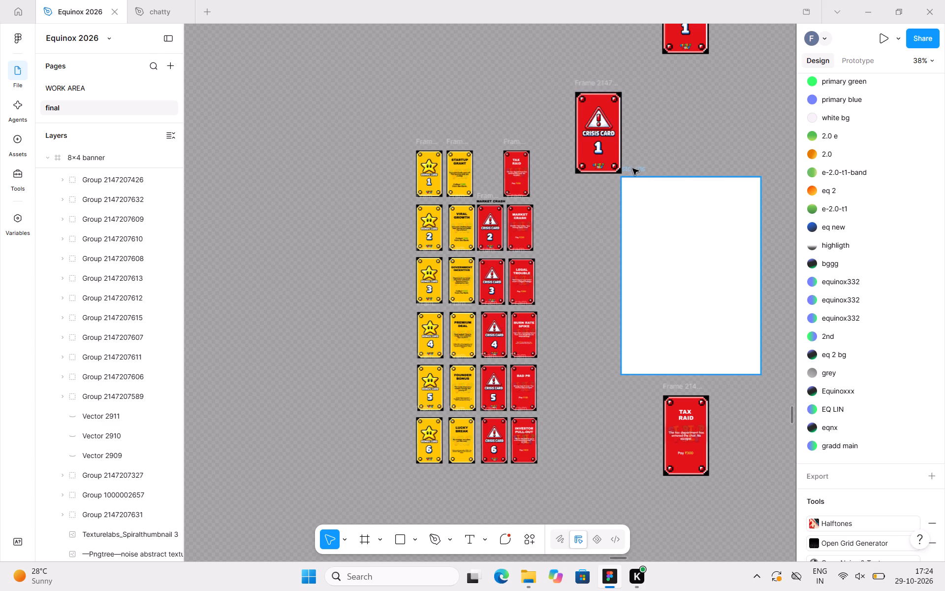
pyautogui.click(640, 171)
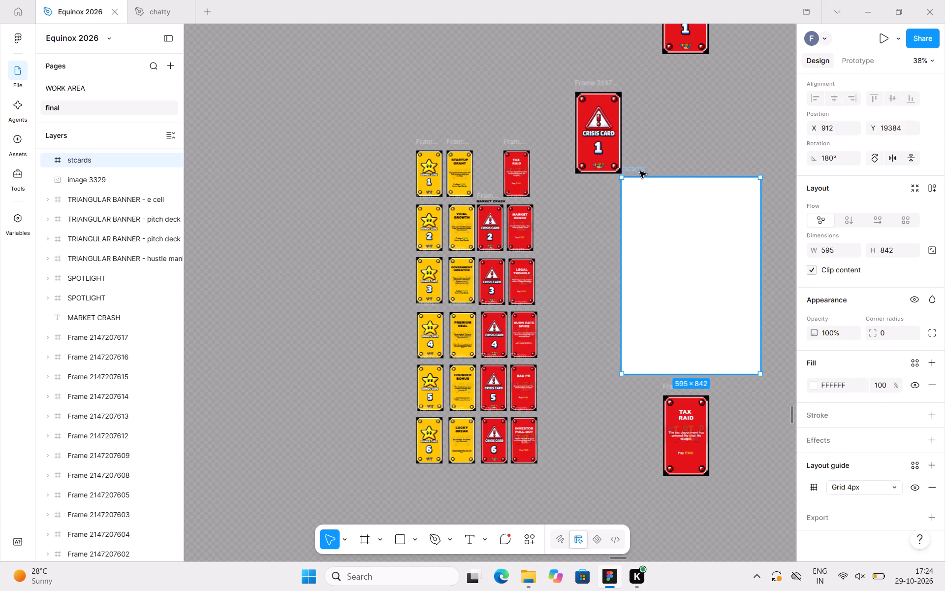
pyautogui.scroll(-2, 876, 403)
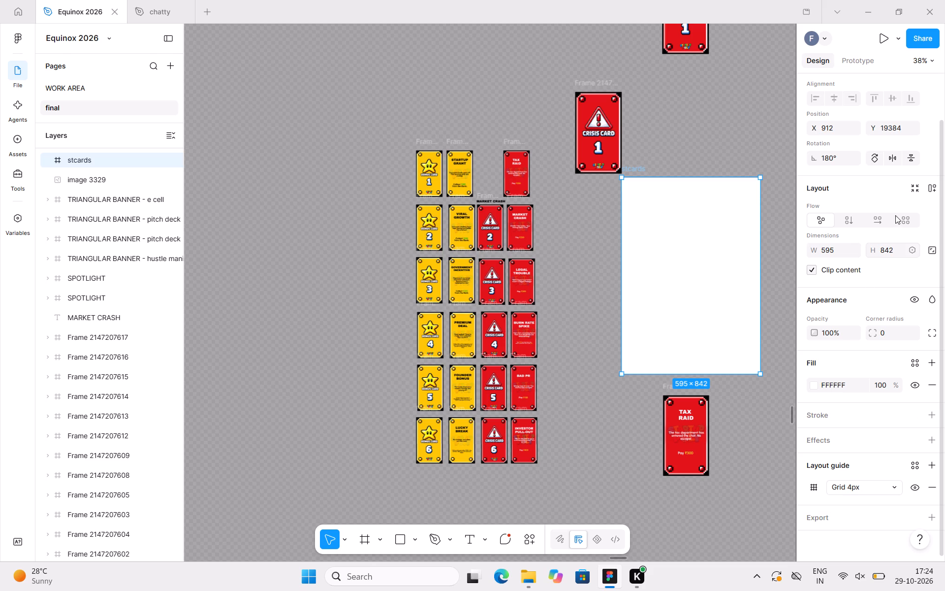
pyautogui.hscroll(-1, 763, 263)
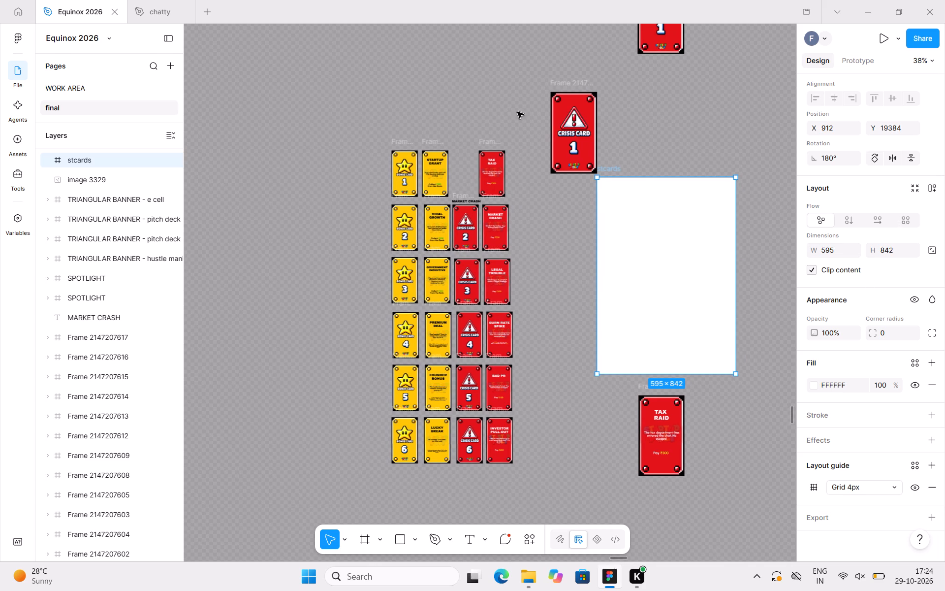
pyautogui.moveTo(613, 167); pyautogui.dragTo(641, 160)
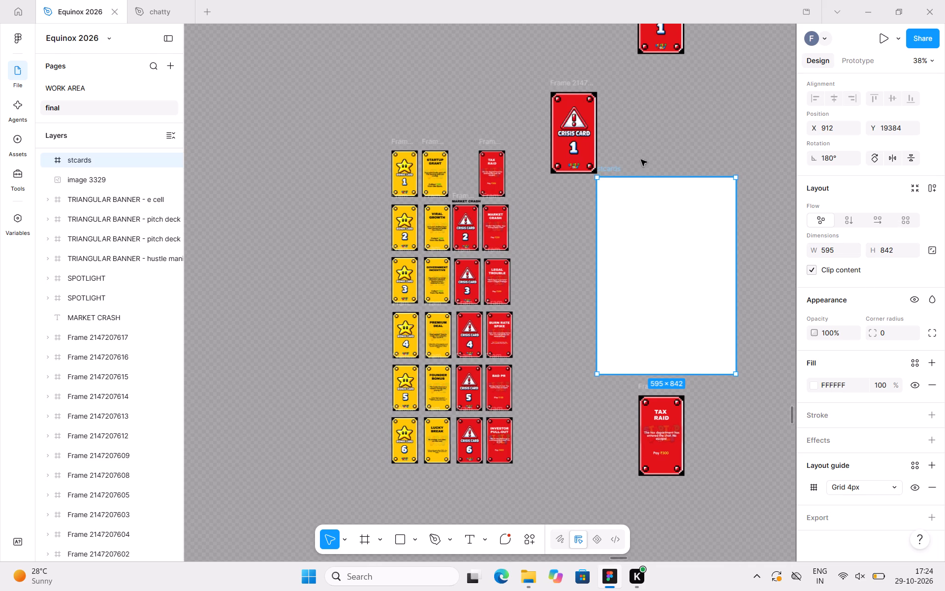
pyautogui.moveTo(641, 160); pyautogui.dragTo(544, 251)
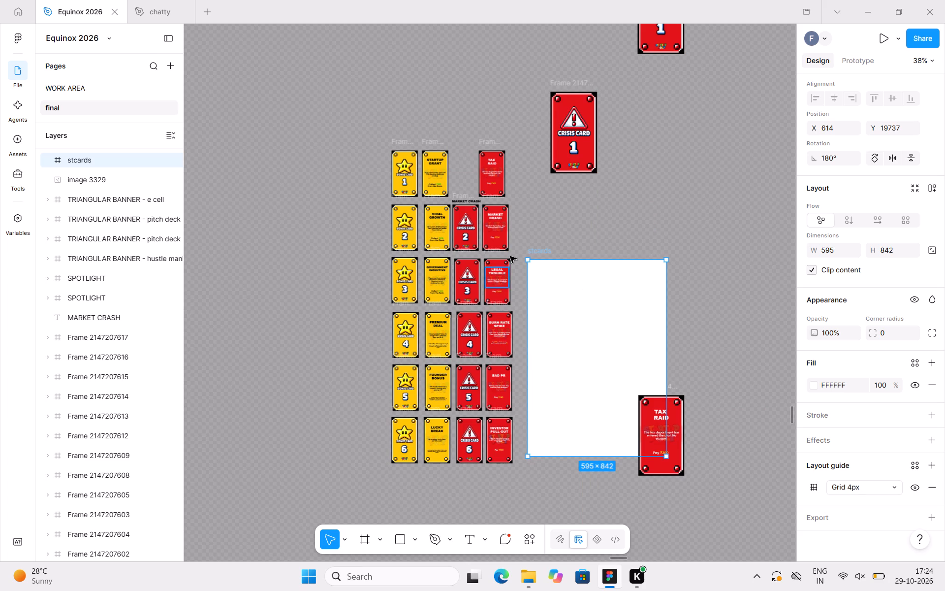
pyautogui.moveTo(538, 251); pyautogui.dragTo(653, 155)
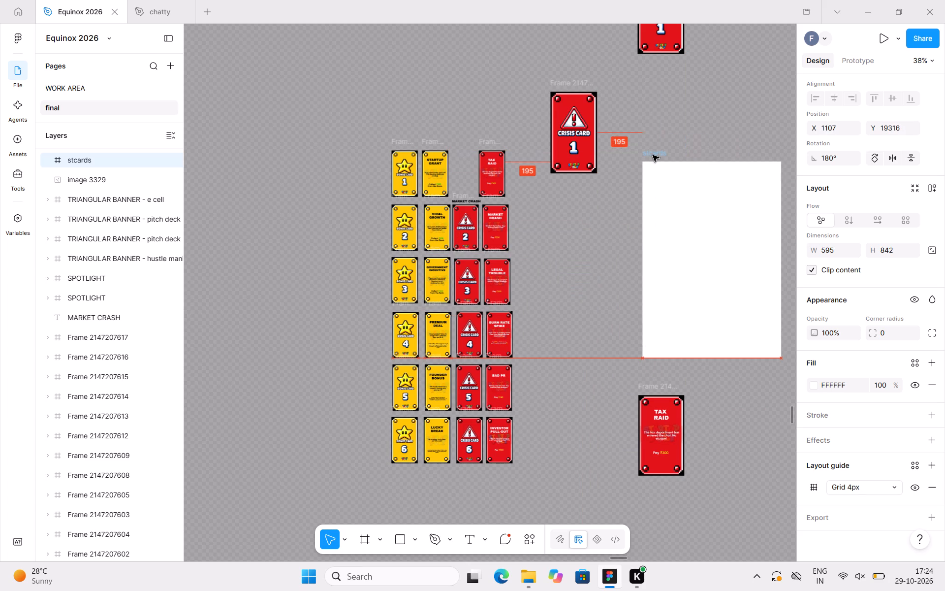
pyautogui.moveTo(653, 155); pyautogui.dragTo(654, 135)
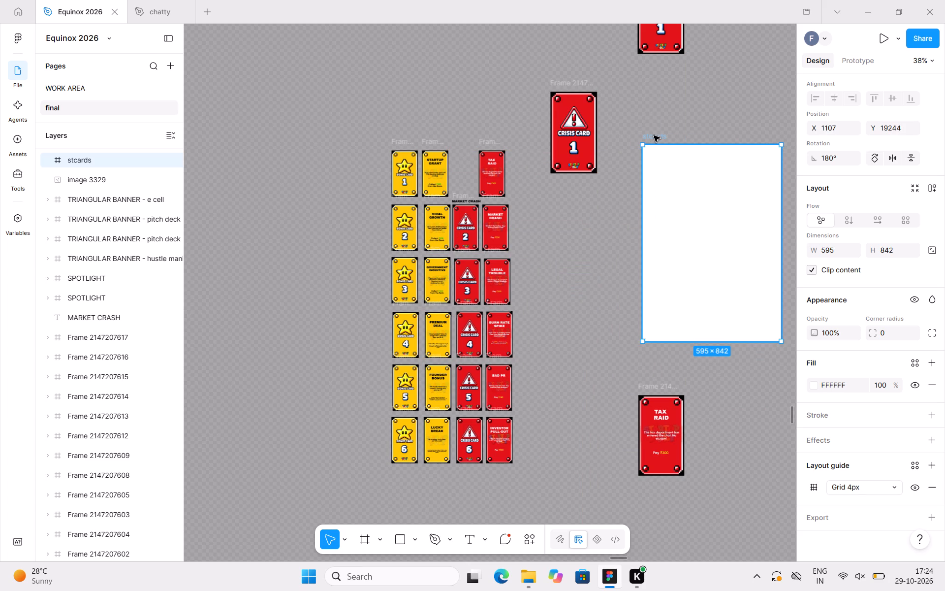
pyautogui.click(559, 289)
pyautogui.hscroll(-1, 559, 289)
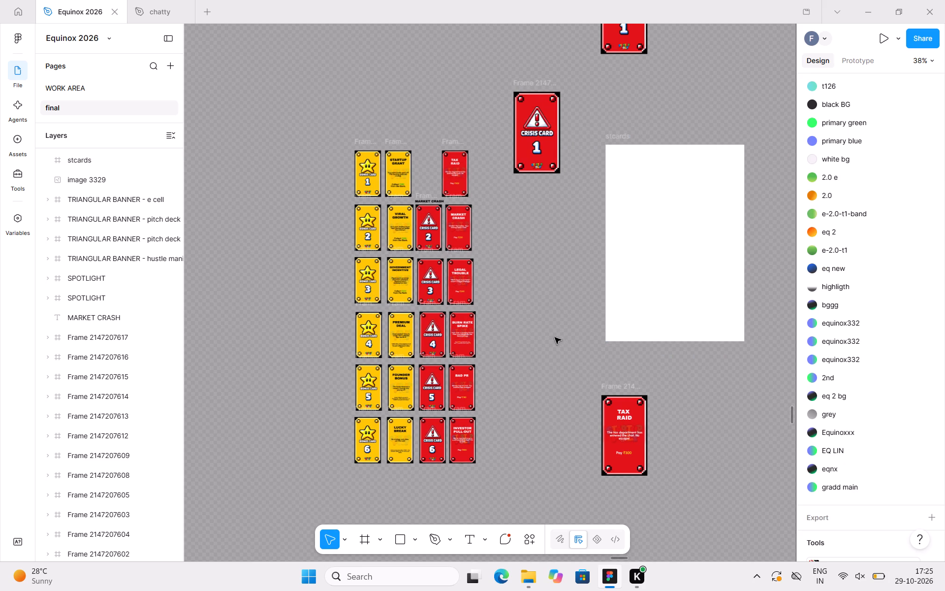
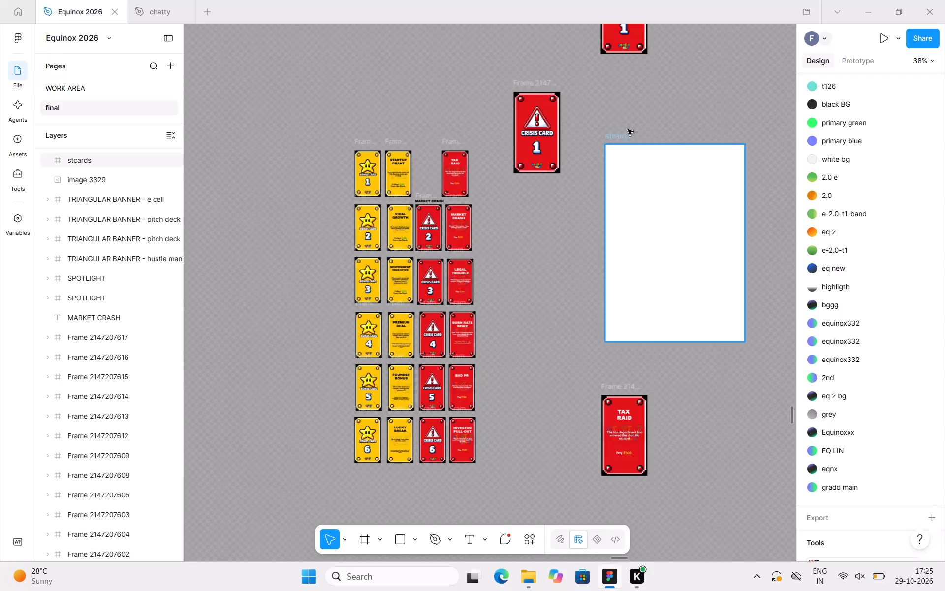
# Duplicate the blank stcards frame into a horizontal row of ten evenly spaced copies beside the original.
pyautogui.click(618, 137)
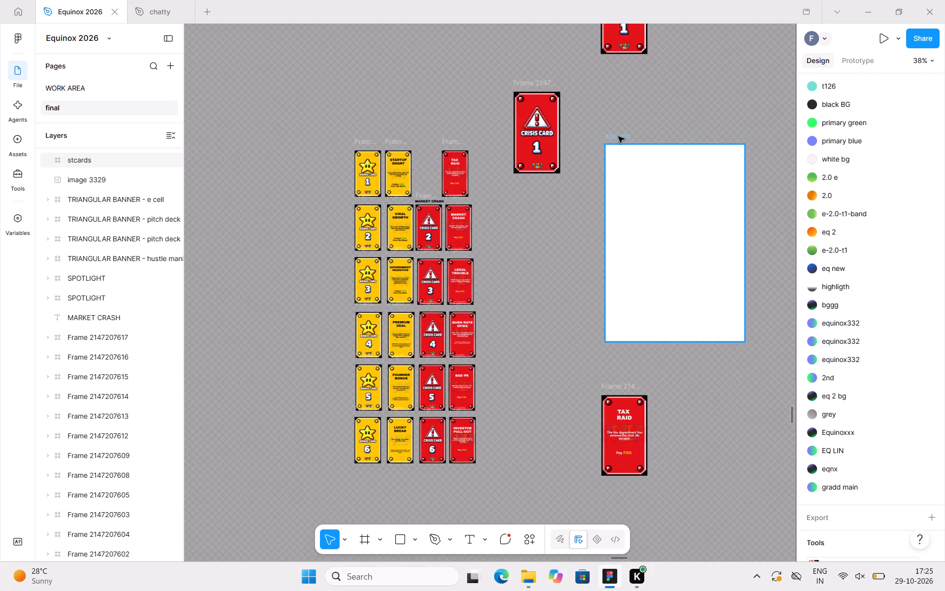
pyautogui.click(618, 136)
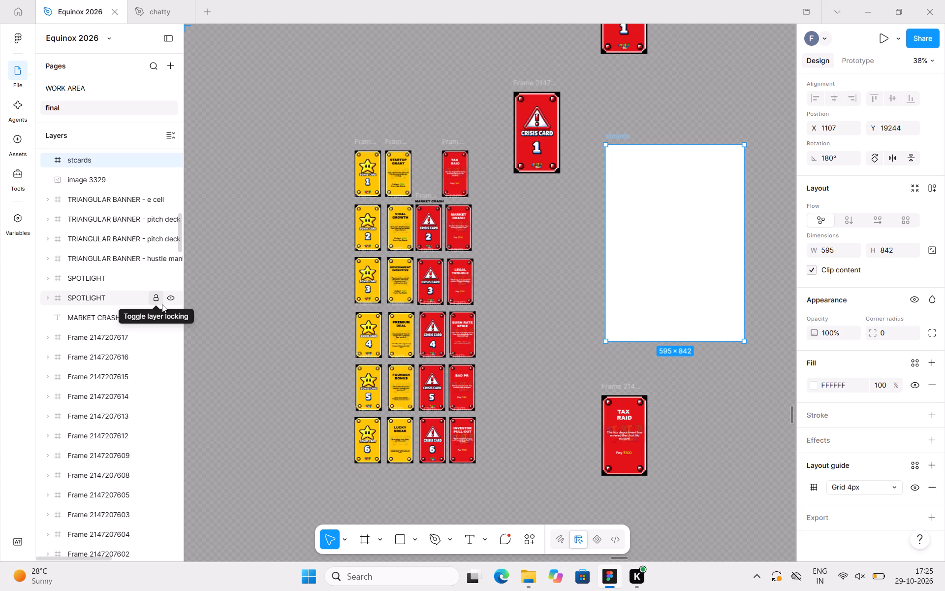
pyautogui.hscroll(-1, 532, 281)
pyautogui.hscroll(-1, 655, 223)
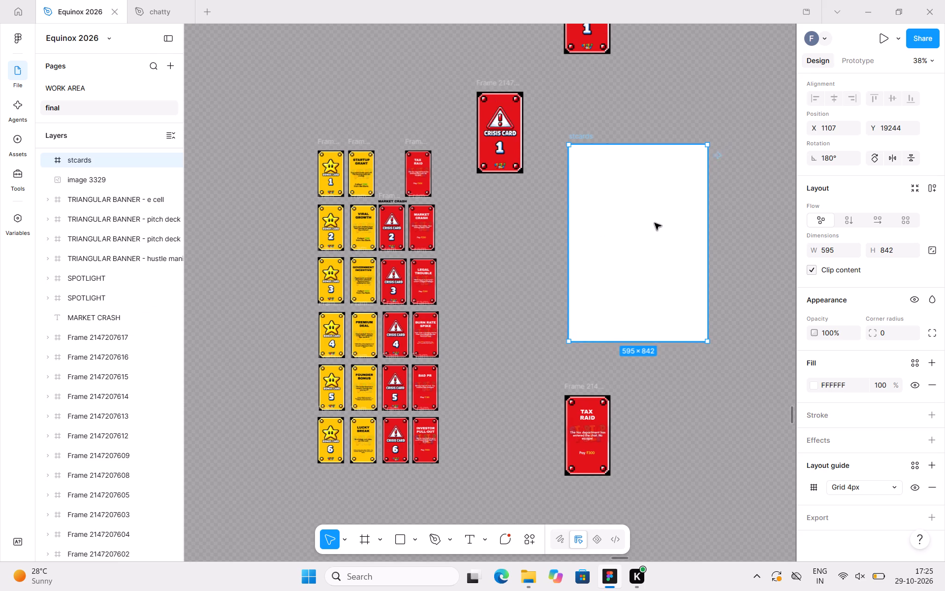
pyautogui.hscroll(-1, 655, 223)
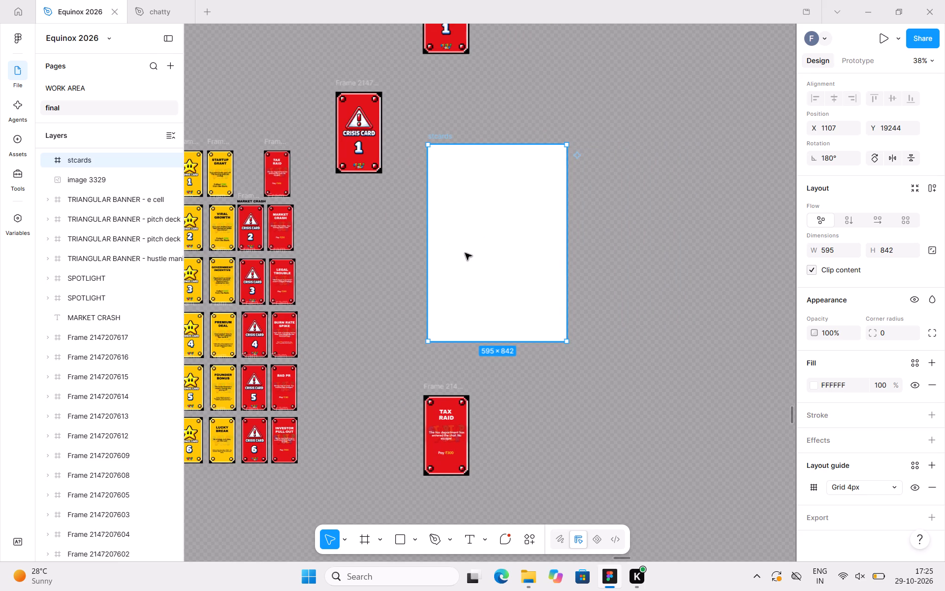
pyautogui.moveTo(465, 253); pyautogui.dragTo(534, 253, button='right')
pyautogui.hotkey('ctrl', 'd')
pyautogui.hotkey('ctrl', 'd')
pyautogui.hotkey('ctrl', 'd')
pyautogui.hotkey('ctrl', 'd')
pyautogui.hotkey('ctrl', 'd')
pyautogui.hotkey('ctrl', 'd')
pyautogui.hotkey('ctrl', 'd')
pyautogui.hotkey('ctrl', 'd')
pyautogui.hotkey('ctrl', 'd')
pyautogui.hotkey('ctrl', 'd')
pyautogui.click(712, 253)
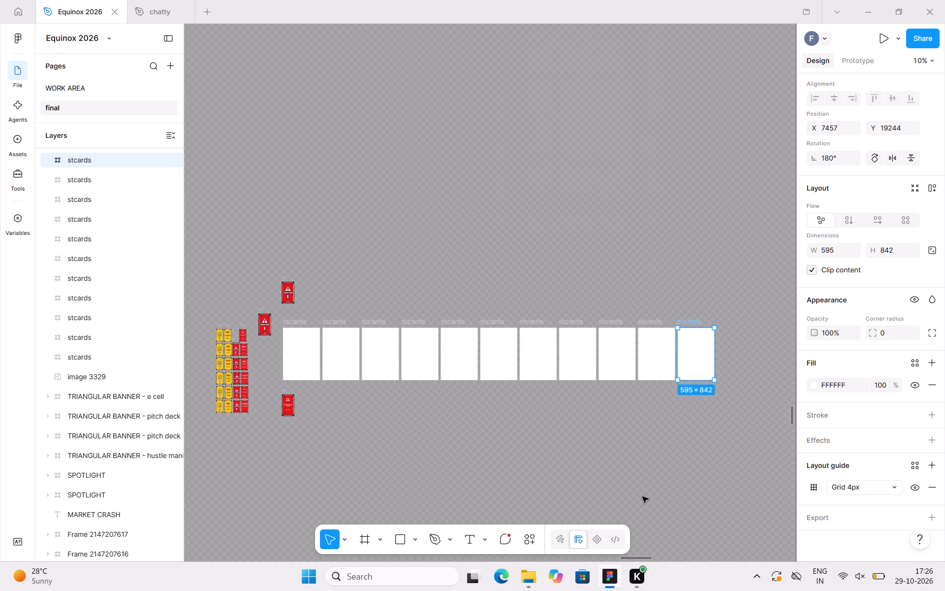
# Delete the surplus stcards copies, keeping only the original frame and the first copy next to it.
pyautogui.click(640, 474)
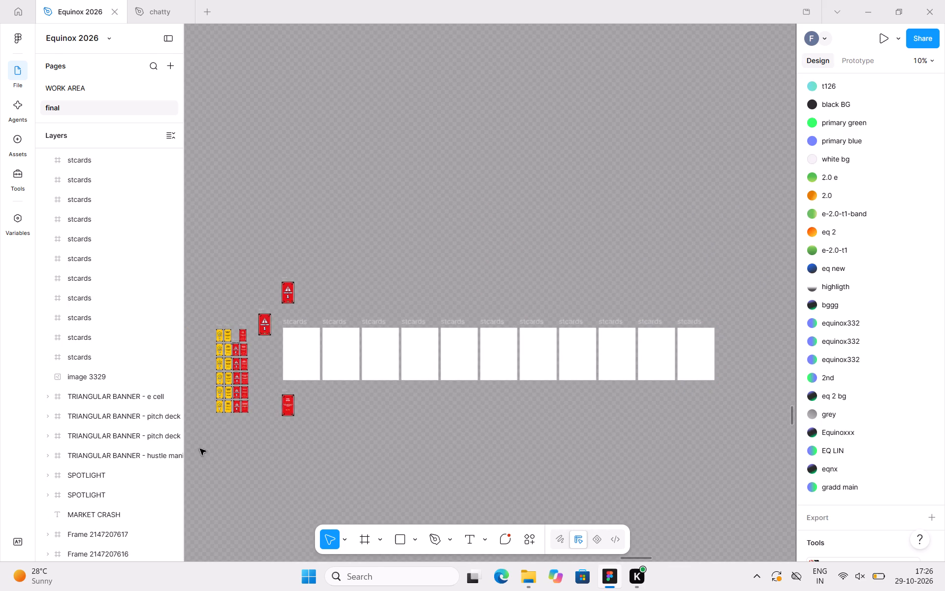
pyautogui.click(387, 360)
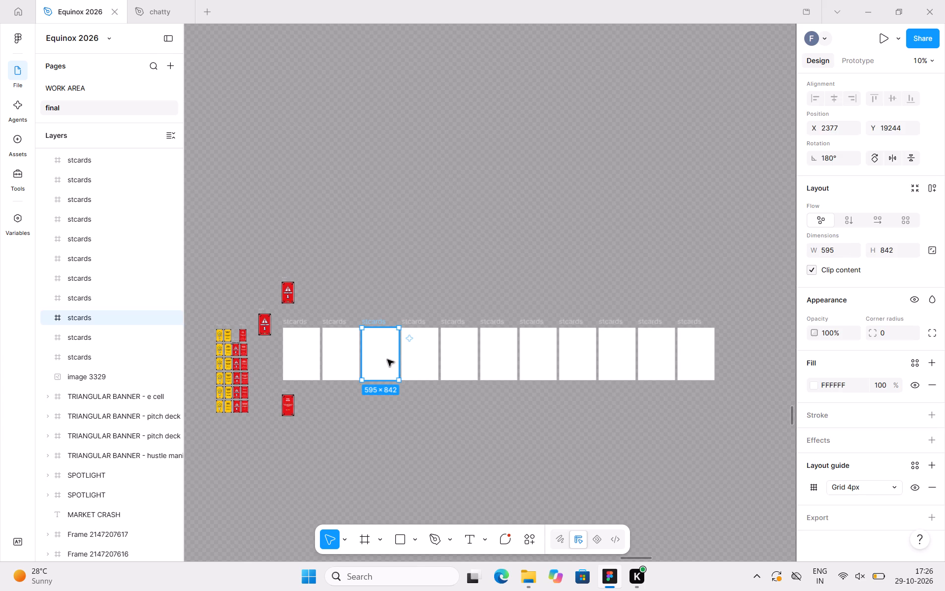
pyautogui.press('Delete')
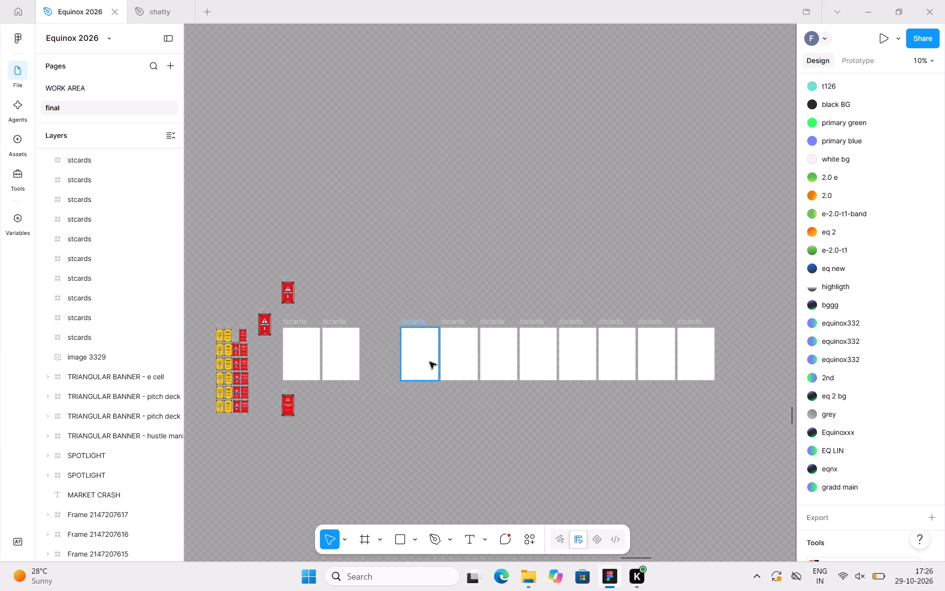
pyautogui.press('Delete')
pyautogui.click(432, 362)
pyautogui.press('Delete')
pyautogui.press('Delete')
pyautogui.click(462, 358)
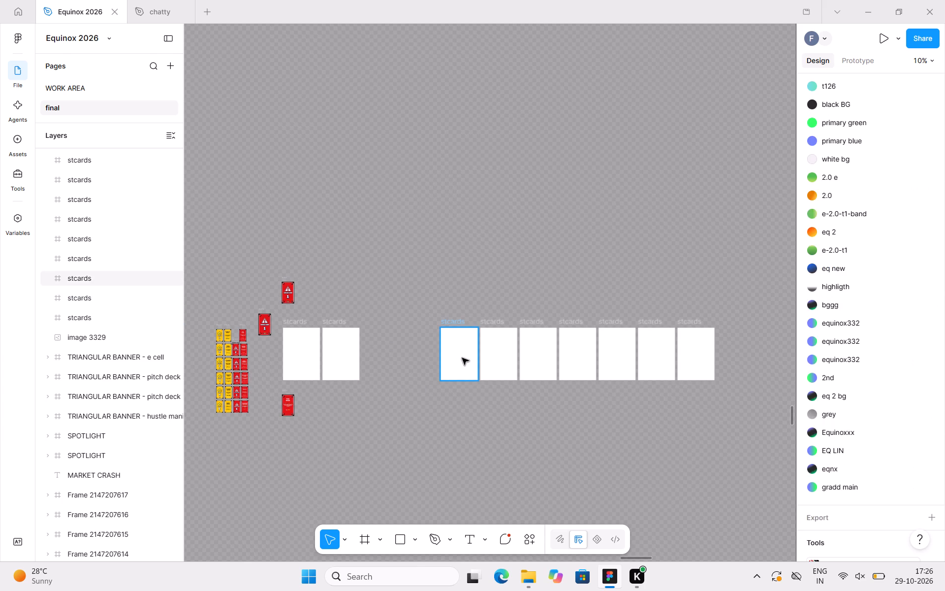
pyautogui.press('Delete')
pyautogui.press('Delete')
pyautogui.click(512, 361)
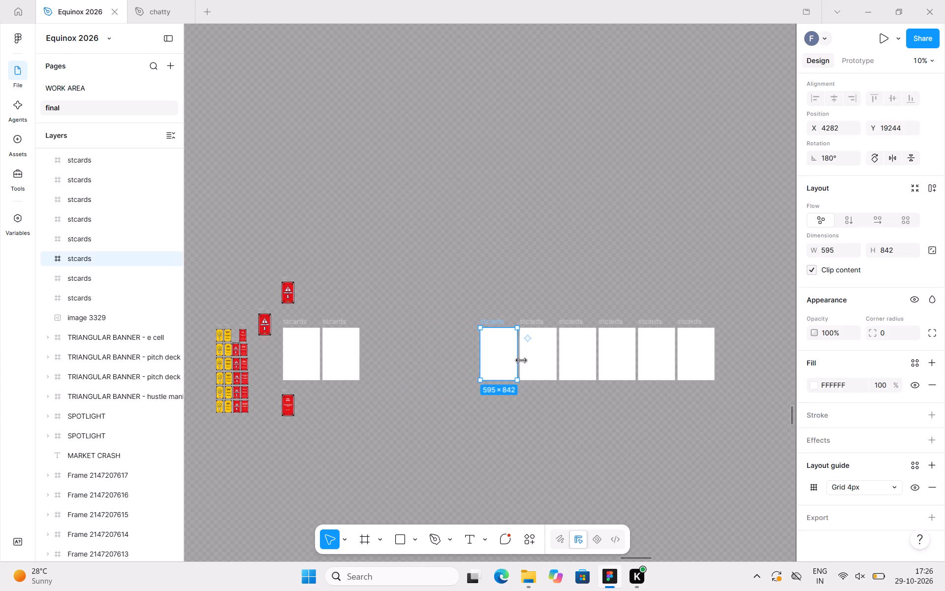
pyautogui.press('Delete')
pyautogui.click(534, 360)
pyautogui.press('Delete')
pyautogui.press('Delete')
pyautogui.click(576, 364)
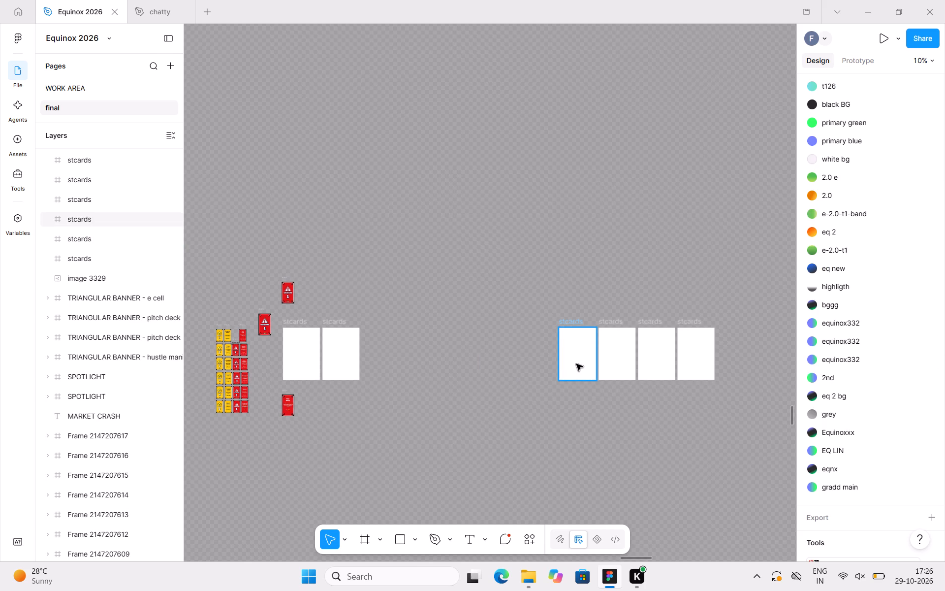
pyautogui.press('Delete')
pyautogui.click(635, 343)
pyautogui.press('Delete')
pyautogui.press('Delete')
pyautogui.moveTo(659, 347); pyautogui.dragTo(672, 344)
pyautogui.press('Delete')
pyautogui.click(669, 345)
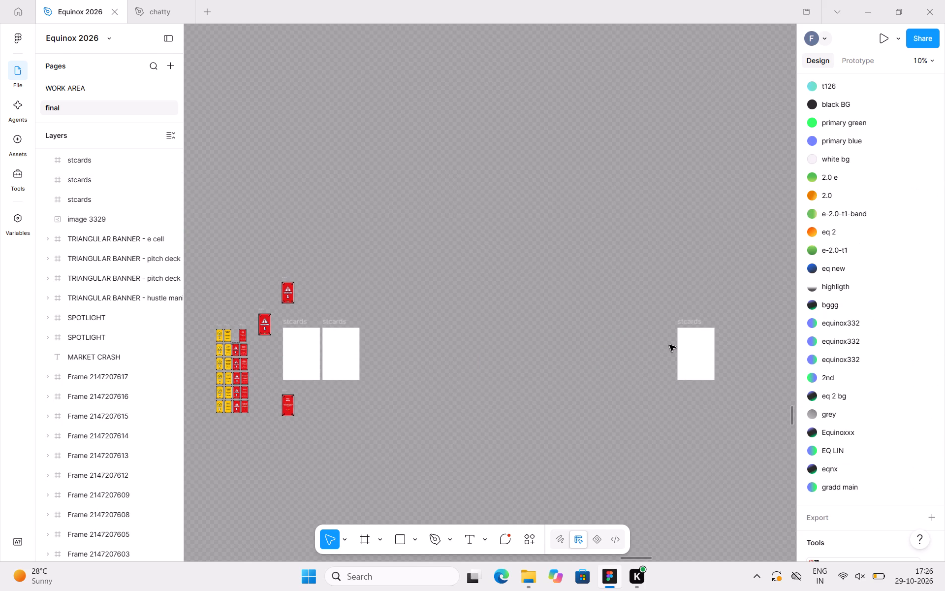
pyautogui.click(728, 358)
pyautogui.click(702, 368)
pyautogui.press('Delete')
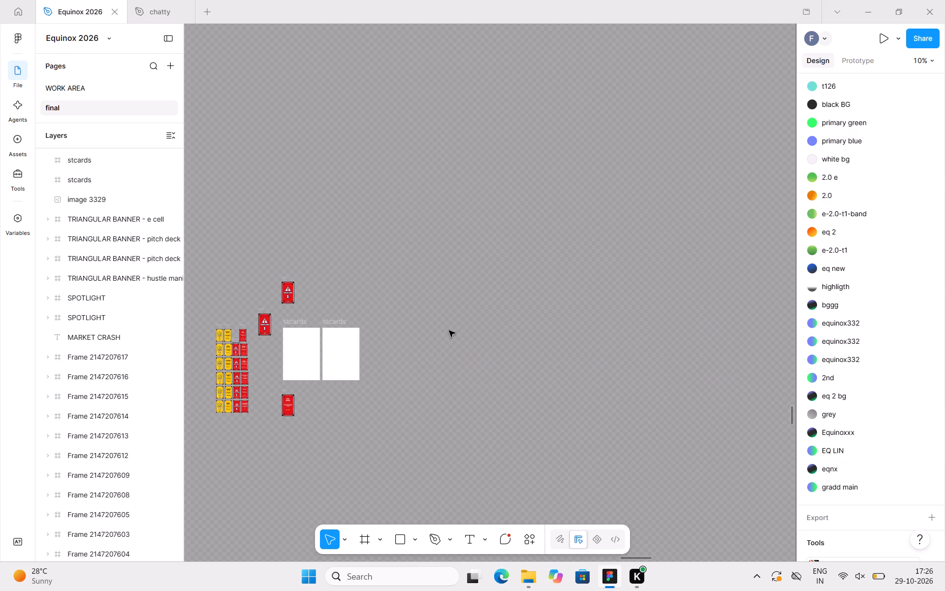
# Move the large Crisis Card 1 nearest the small cards onto the first stcards sheet's upper-left corner, at X 1107, Y 19244.
pyautogui.scroll(-1, 504, 453)
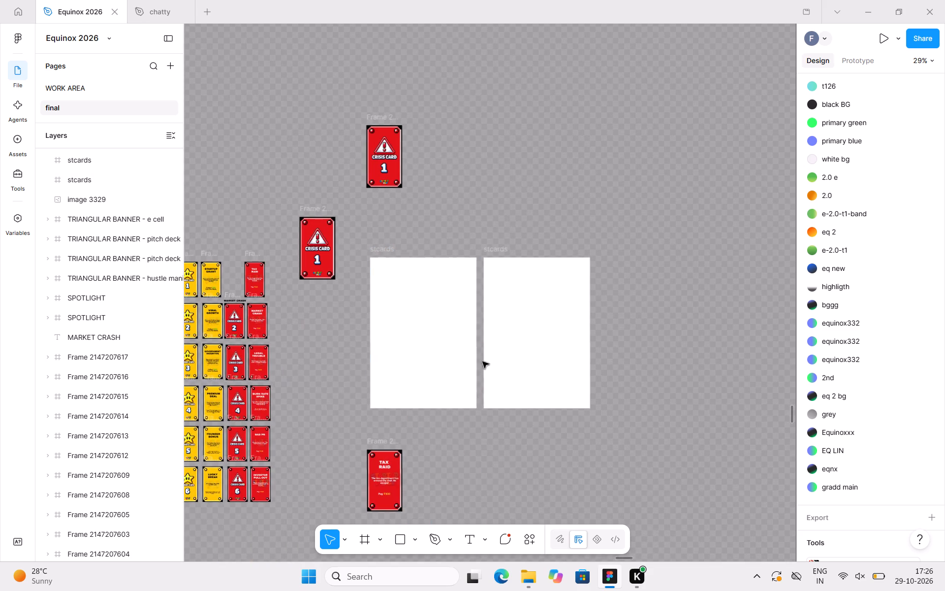
pyautogui.scroll(1, 472, 278)
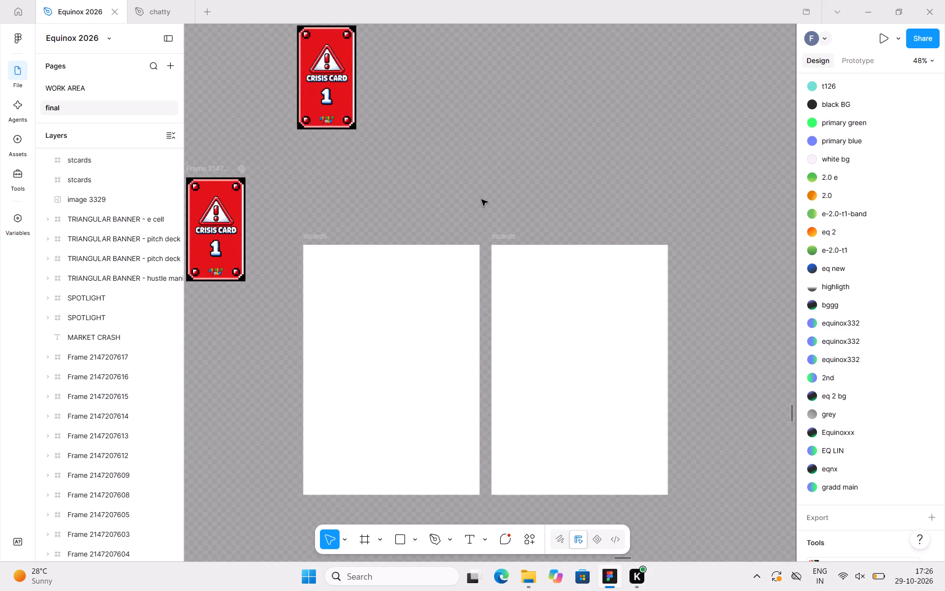
pyautogui.scroll(-2, 481, 199)
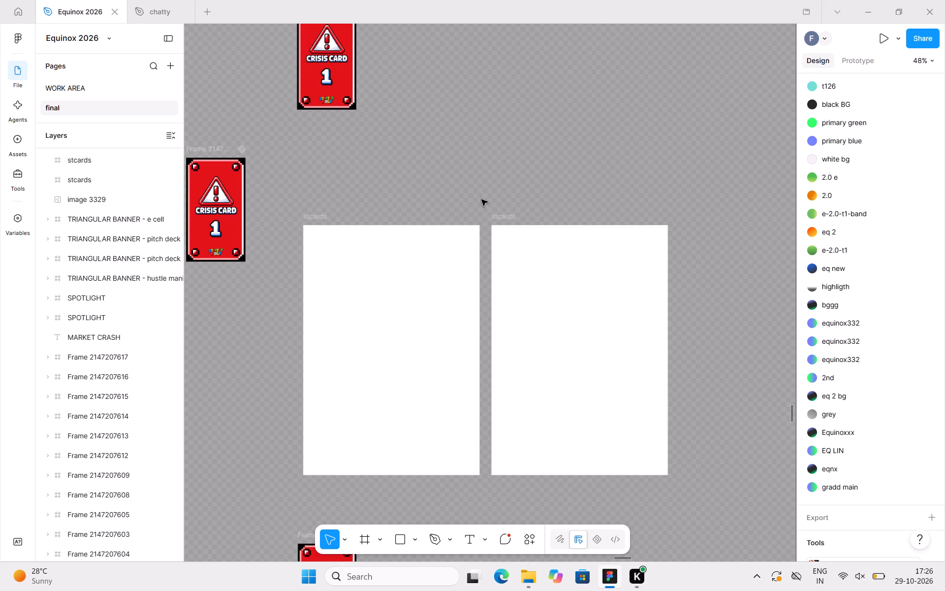
pyautogui.hscroll(1, 481, 199)
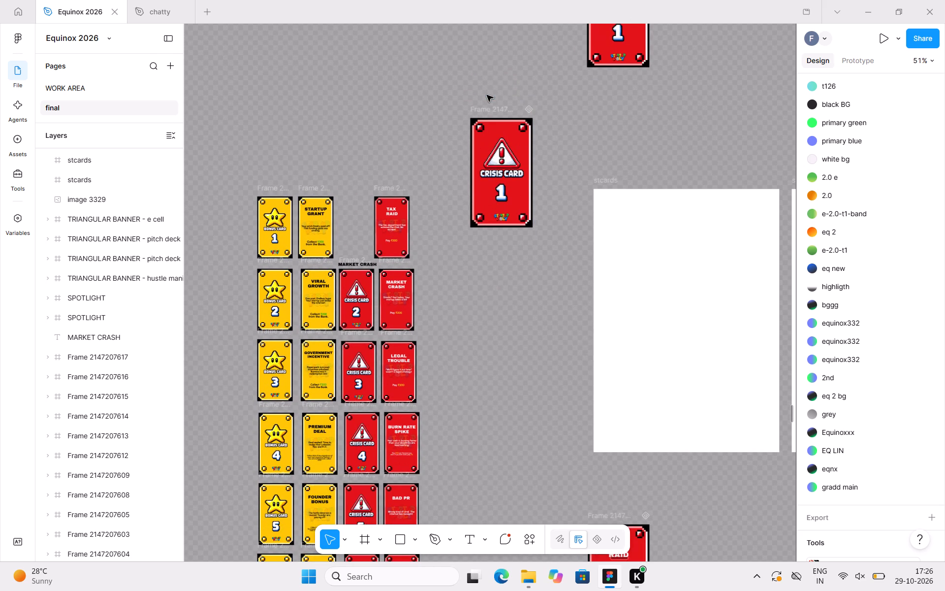
pyautogui.scroll(-2, 352, 211)
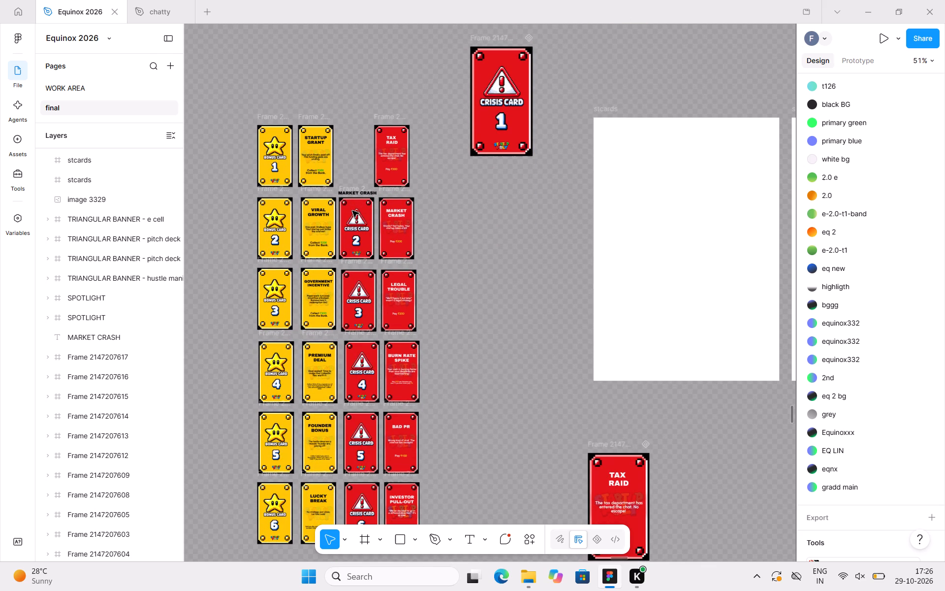
pyautogui.moveTo(473, 40); pyautogui.dragTo(615, 145)
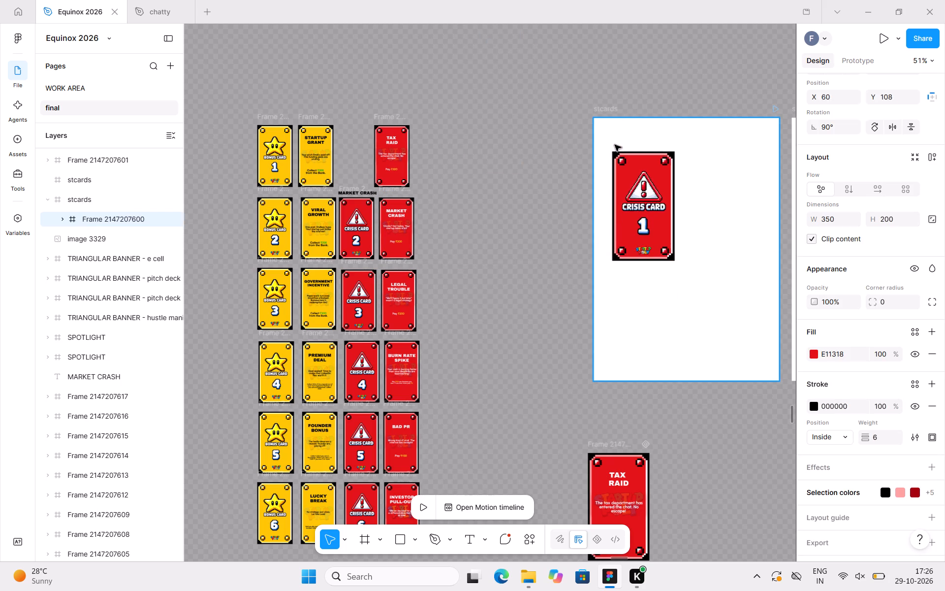
pyautogui.moveTo(615, 145); pyautogui.dragTo(596, 111)
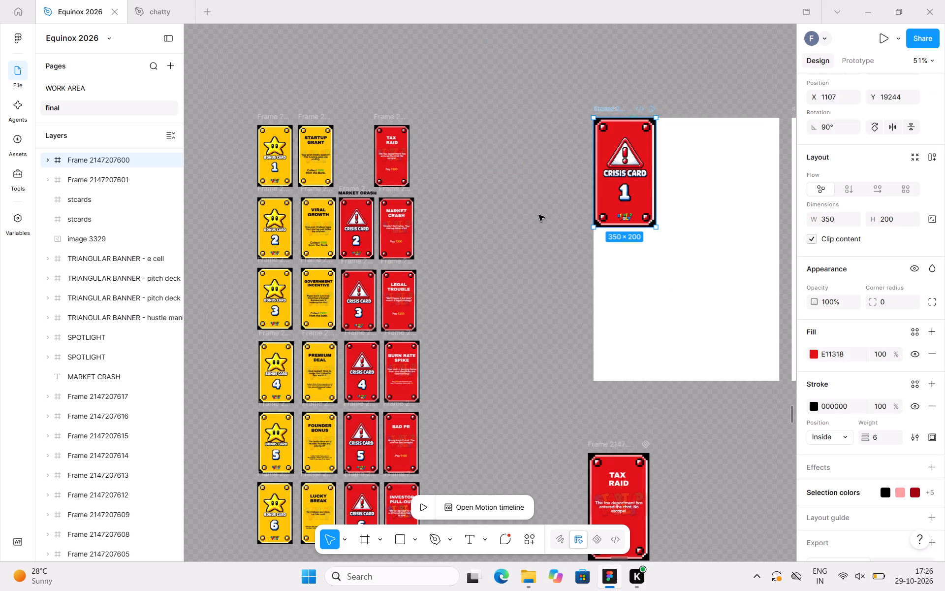
pyautogui.click(535, 220)
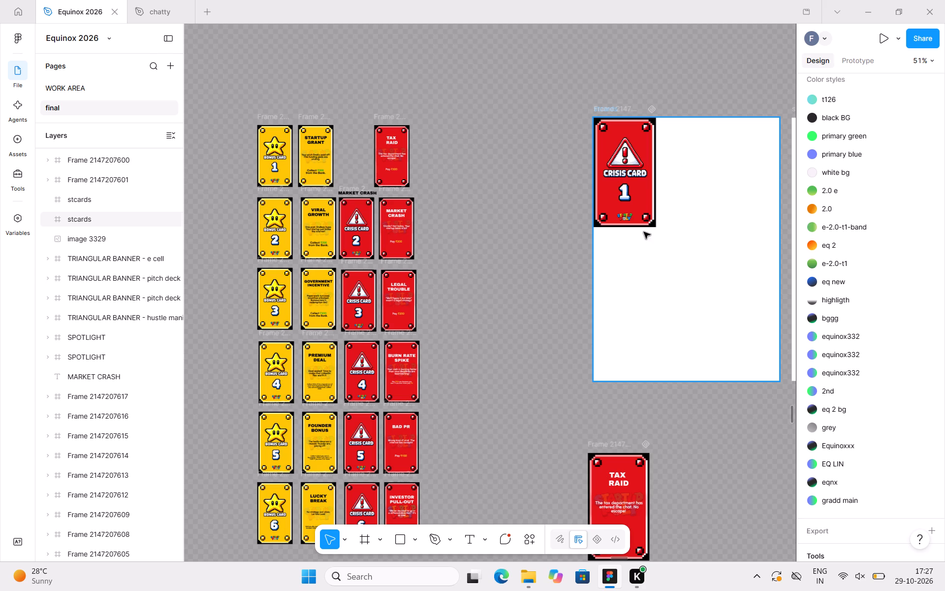
# Move the first stcards sheet, lying behind Crisis Card 1, to about X 1152, Y 19367.
pyautogui.click(640, 199)
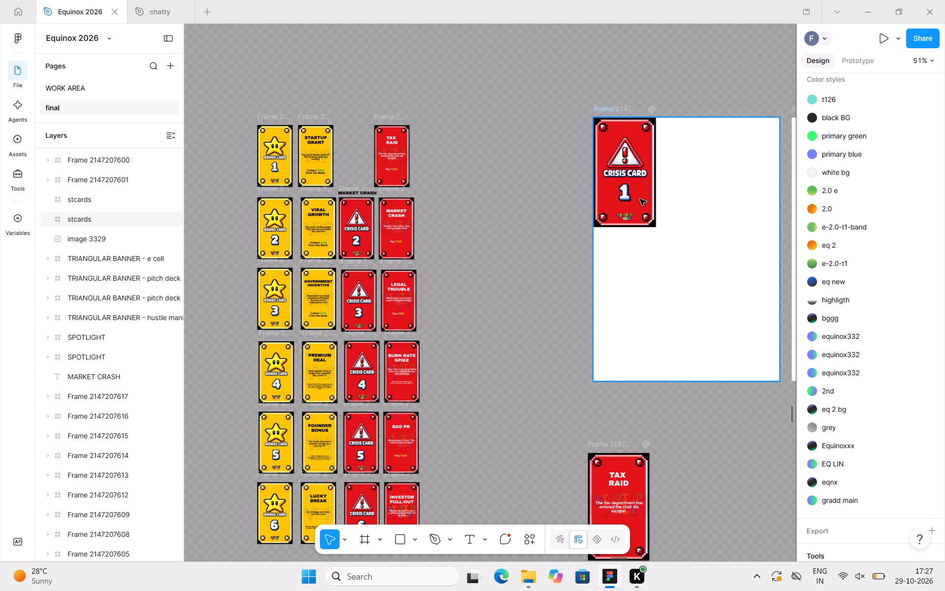
pyautogui.click(640, 199)
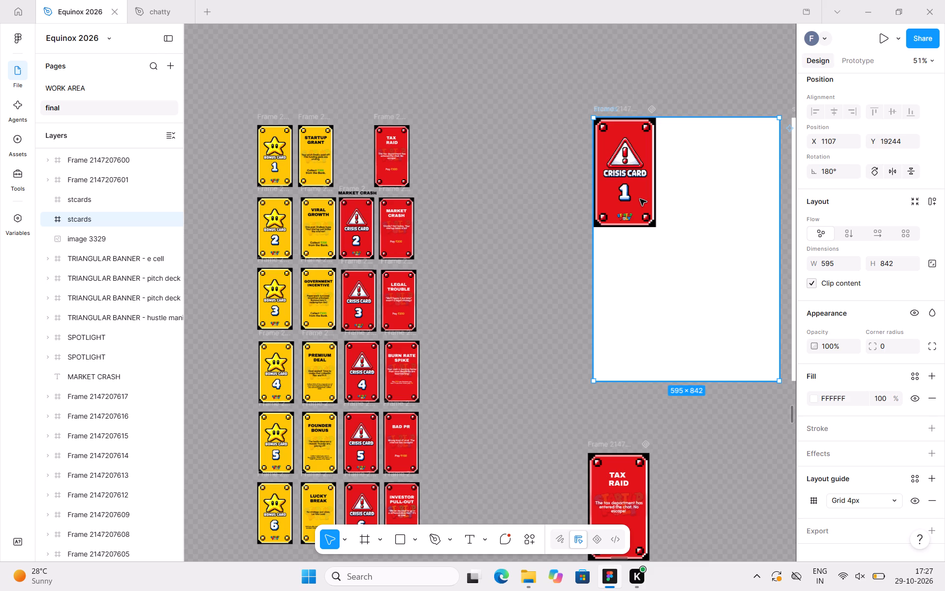
pyautogui.doubleClick(643, 201)
pyautogui.doubleClick(617, 156)
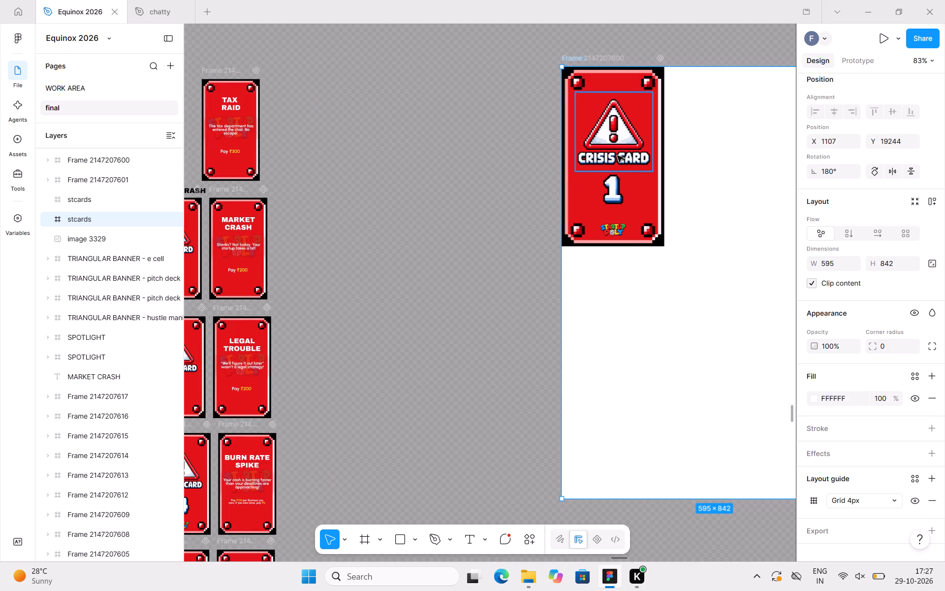
pyautogui.click(641, 211)
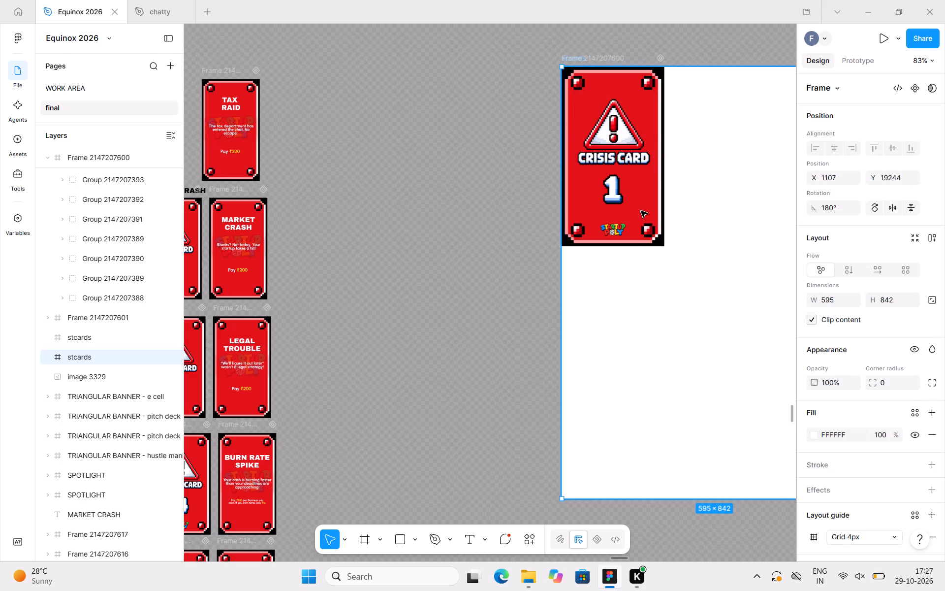
pyautogui.hscroll(-1, 641, 211)
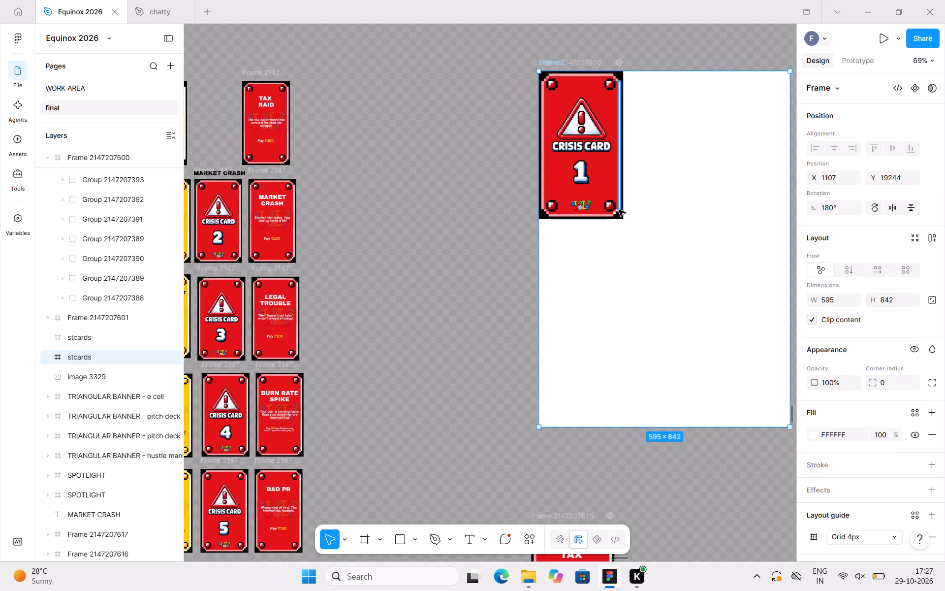
pyautogui.moveTo(598, 166); pyautogui.dragTo(616, 215)
pyautogui.hotkey('alt', 'z')
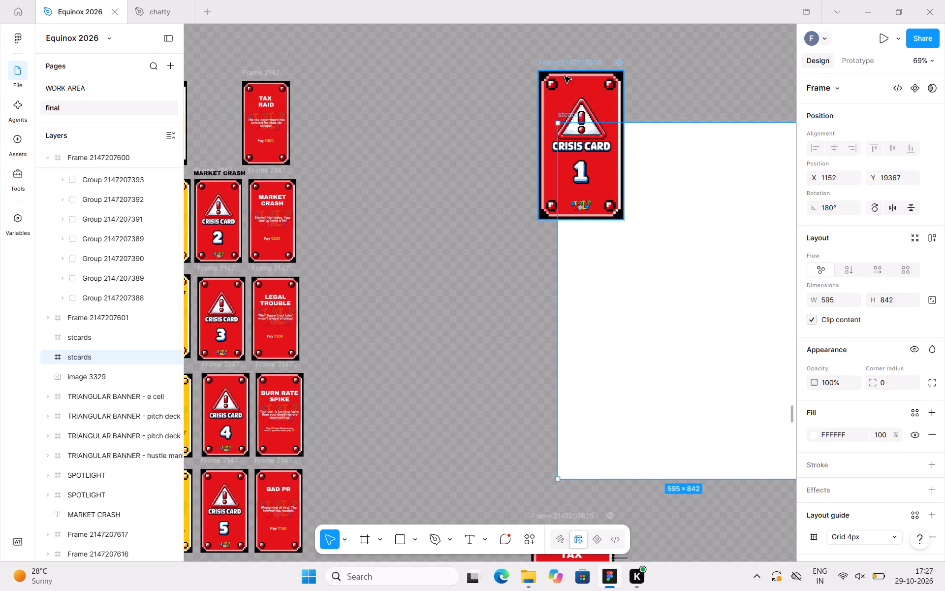
# Reposition Crisis Card 1 at the moved stcards sheet's upper-left corner, at about X 1152, Y 19375.
pyautogui.click(559, 64)
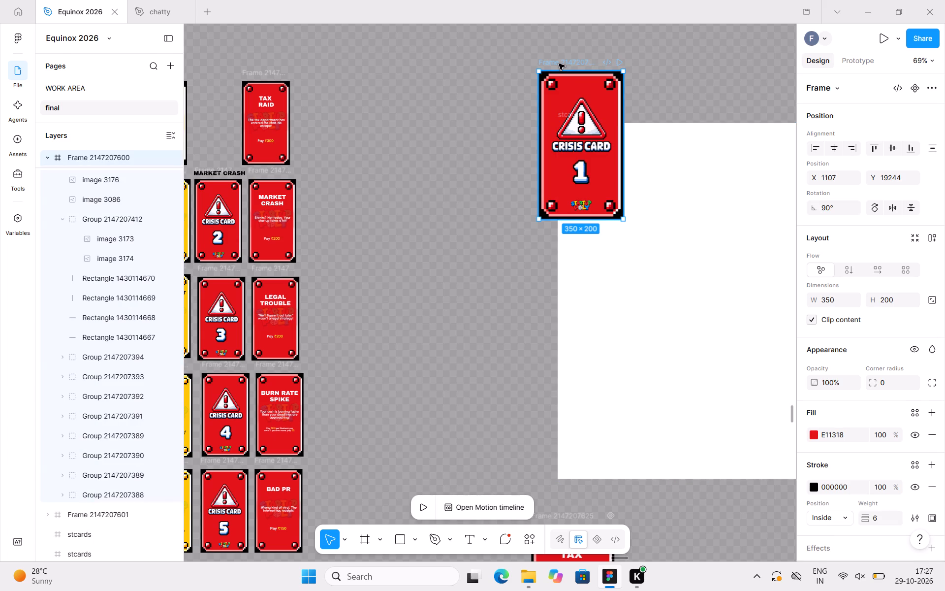
pyautogui.moveTo(563, 64); pyautogui.dragTo(586, 132)
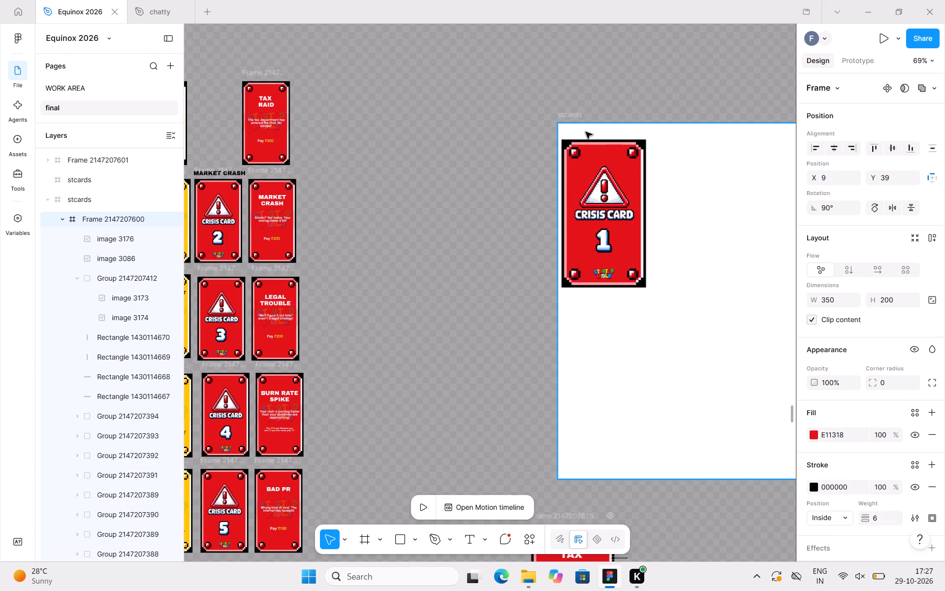
pyautogui.moveTo(586, 132); pyautogui.dragTo(583, 117)
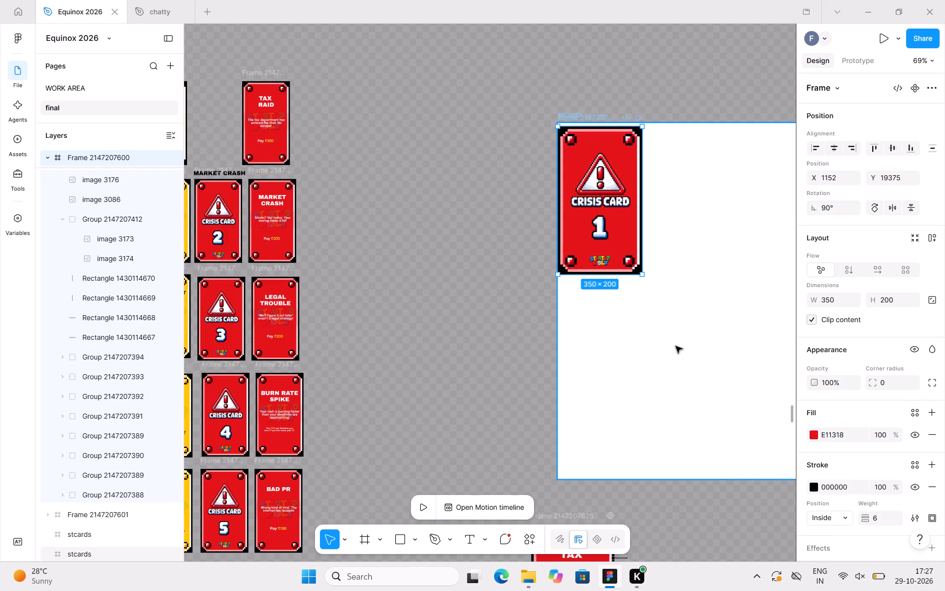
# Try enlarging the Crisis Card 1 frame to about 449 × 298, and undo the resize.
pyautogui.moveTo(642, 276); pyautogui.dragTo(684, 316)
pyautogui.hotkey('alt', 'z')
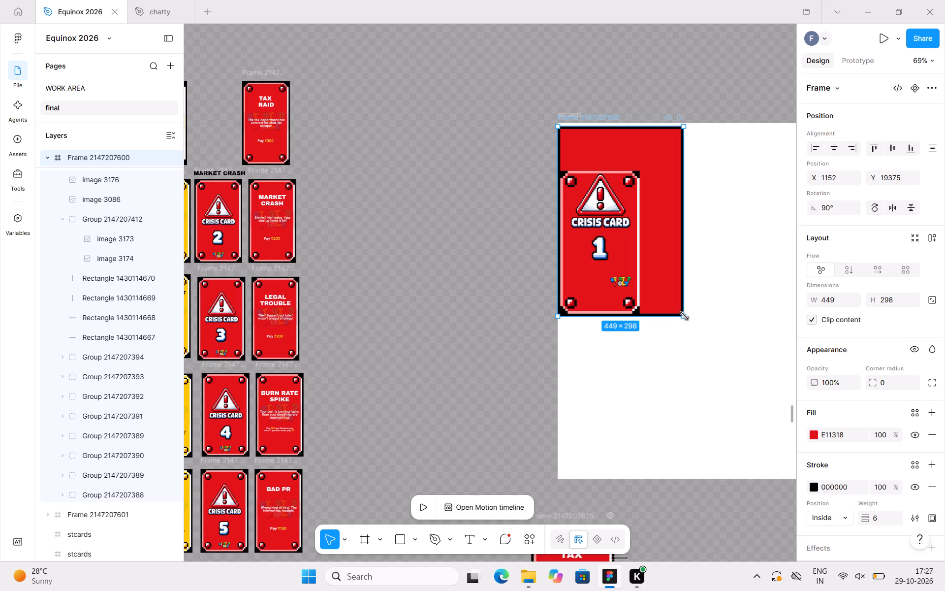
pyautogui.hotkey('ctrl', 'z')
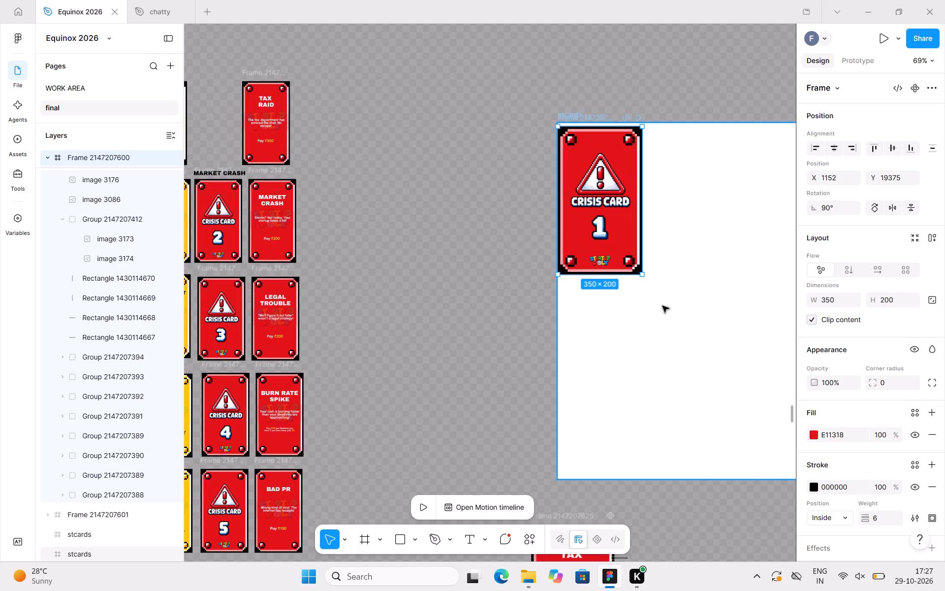
# Scale Crisis Card 1 proportionally with its contents to about 378 × 216, keeping its upper-left corner fixed.
pyautogui.press('k')
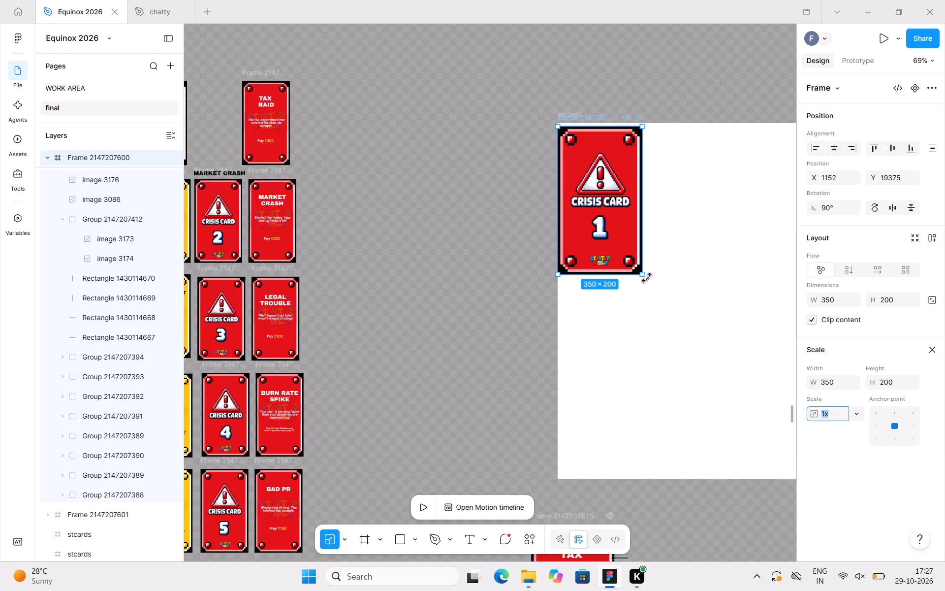
pyautogui.moveTo(645, 275); pyautogui.dragTo(674, 291)
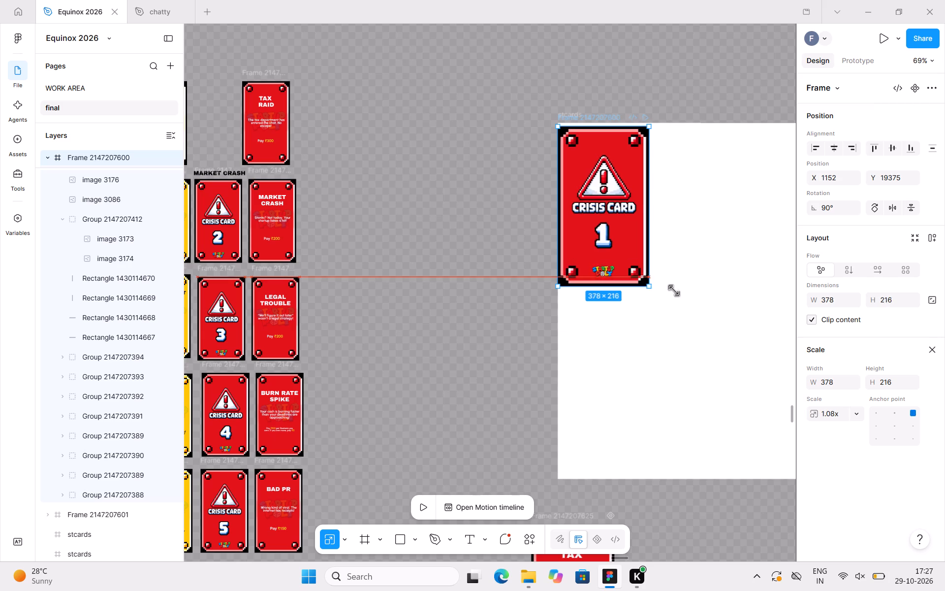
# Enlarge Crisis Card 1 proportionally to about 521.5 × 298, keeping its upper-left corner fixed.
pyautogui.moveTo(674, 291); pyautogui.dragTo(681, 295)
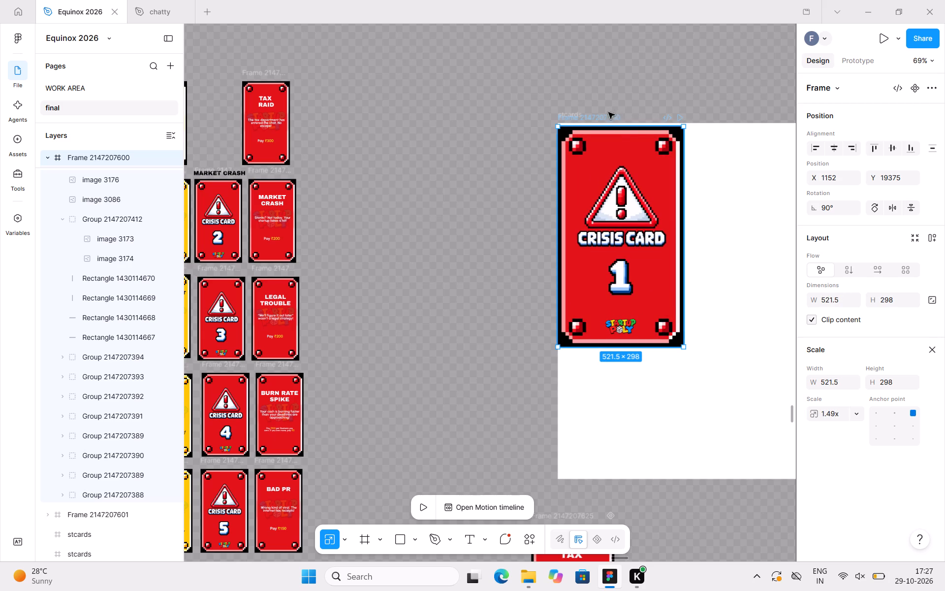
# Move Crisis Card 1 up to Y 19367 so it sits flush with the first stcards sheet's top edge.
pyautogui.moveTo(604, 118); pyautogui.dragTo(604, 112)
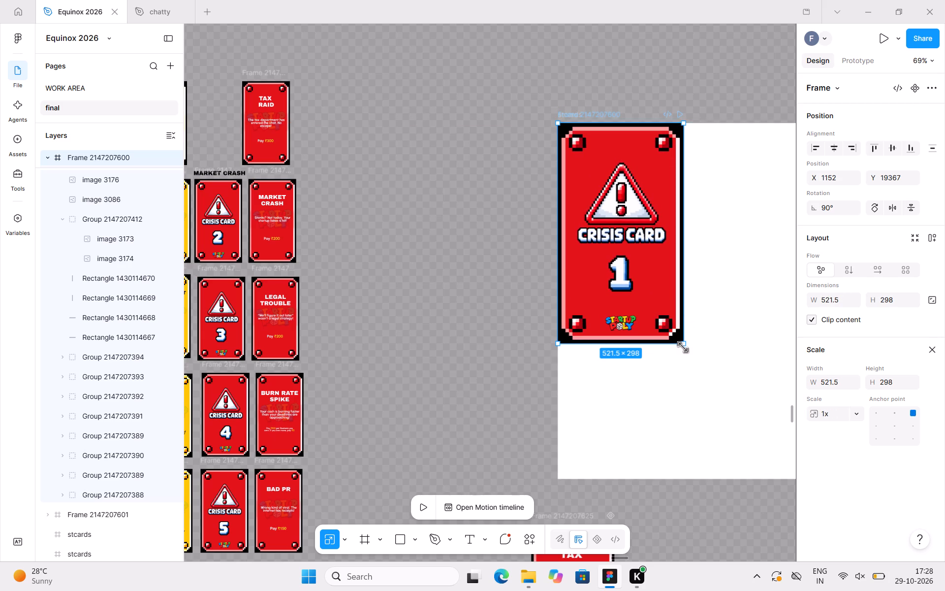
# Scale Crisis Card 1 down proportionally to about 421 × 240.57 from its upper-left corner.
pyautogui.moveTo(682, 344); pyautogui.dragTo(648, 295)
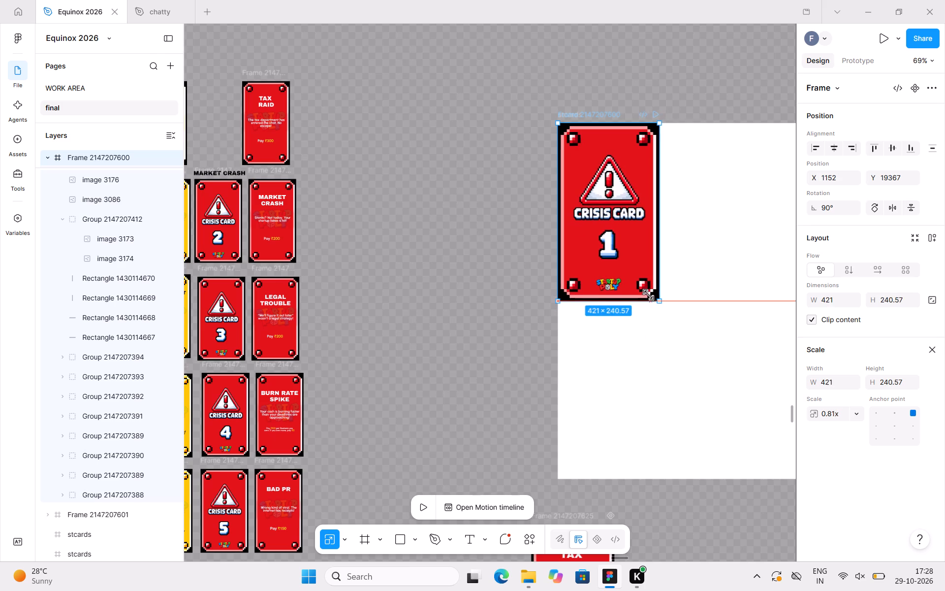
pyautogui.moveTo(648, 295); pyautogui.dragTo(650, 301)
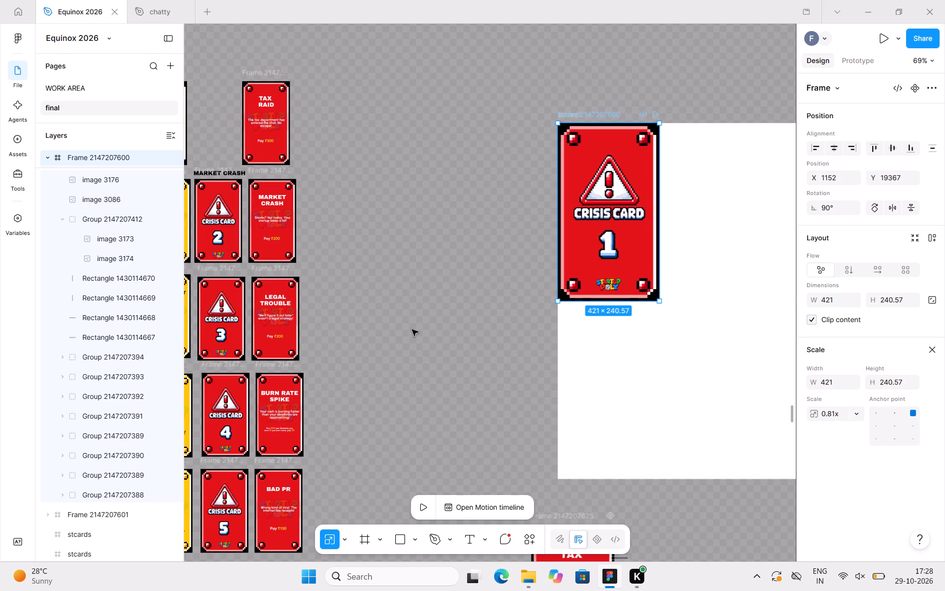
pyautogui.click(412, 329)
# Move the second stcards sheet clear of the first and level with it, at about X 1833, Y 19367.
pyautogui.hscroll(-1, 412, 329)
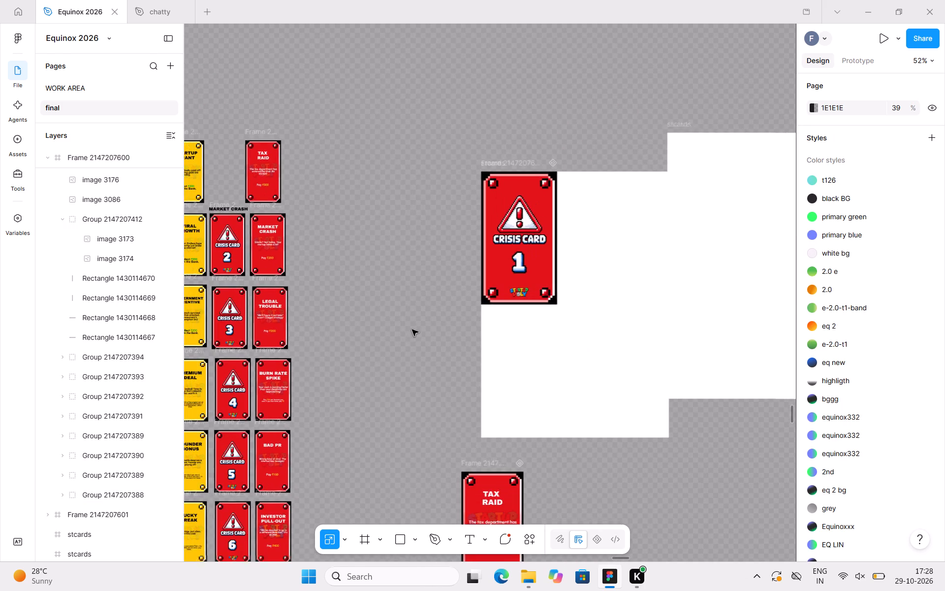
pyautogui.hscroll(-1, 554, 251)
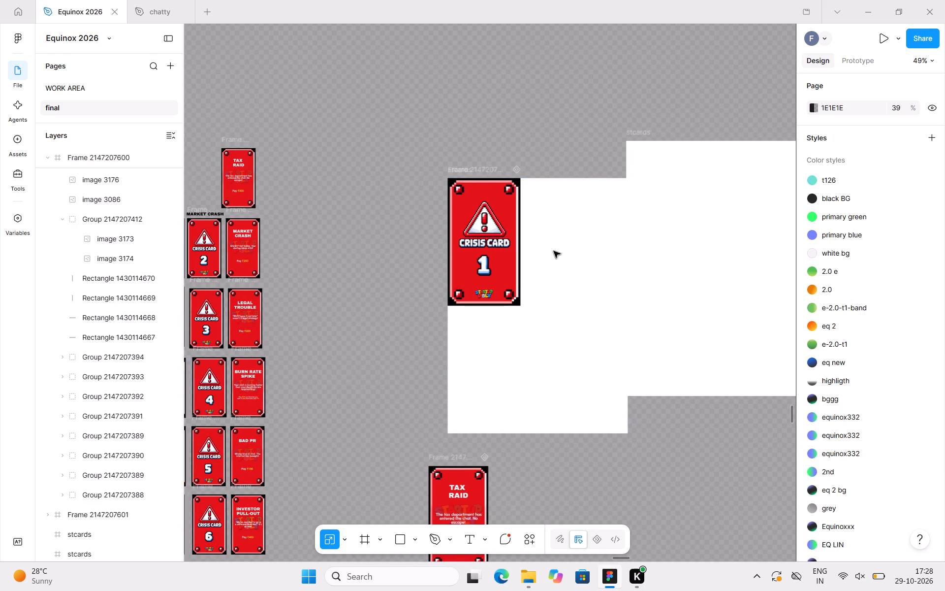
pyautogui.hscroll(-1, 554, 251)
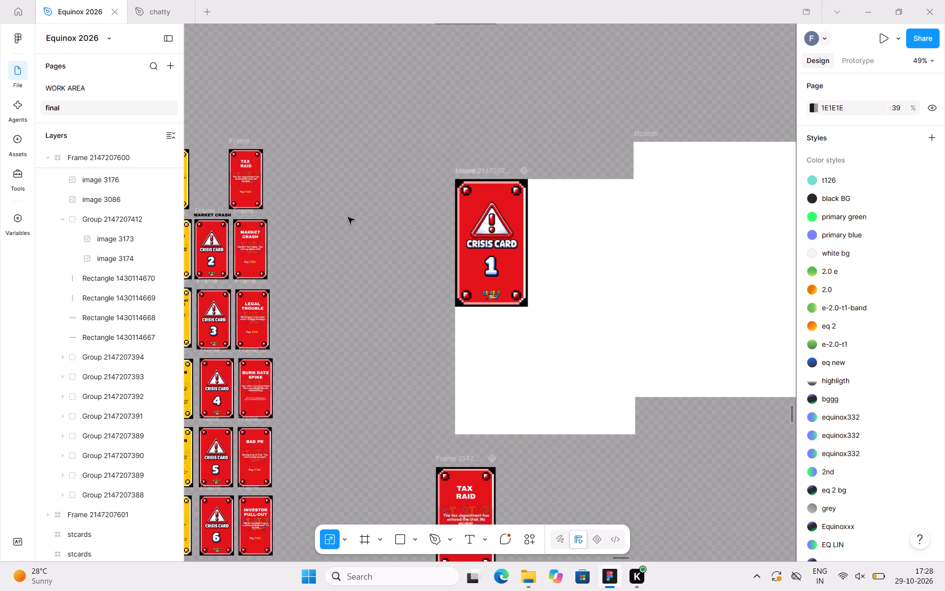
pyautogui.hscroll(-1, 348, 217)
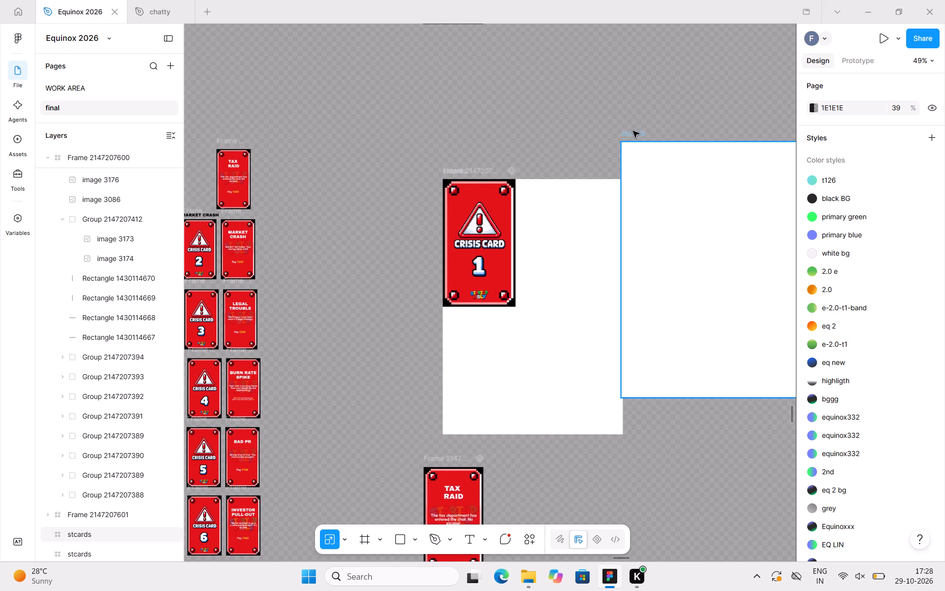
pyautogui.moveTo(633, 131); pyautogui.dragTo(661, 169)
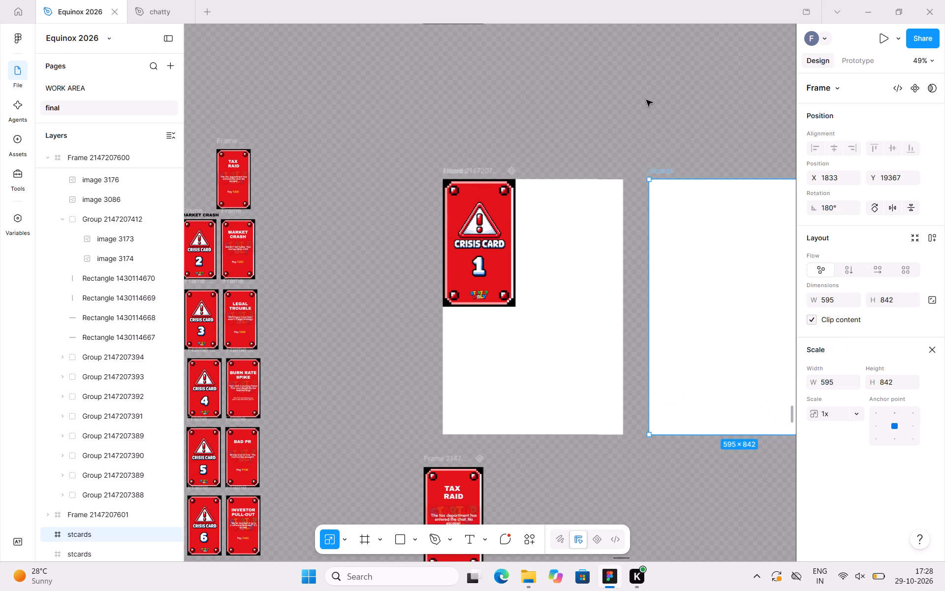
pyautogui.click(646, 103)
# Look over the star and crisis card set and the two stcards sheets in relation to the surrounding page.
pyautogui.hscroll(-1, 646, 103)
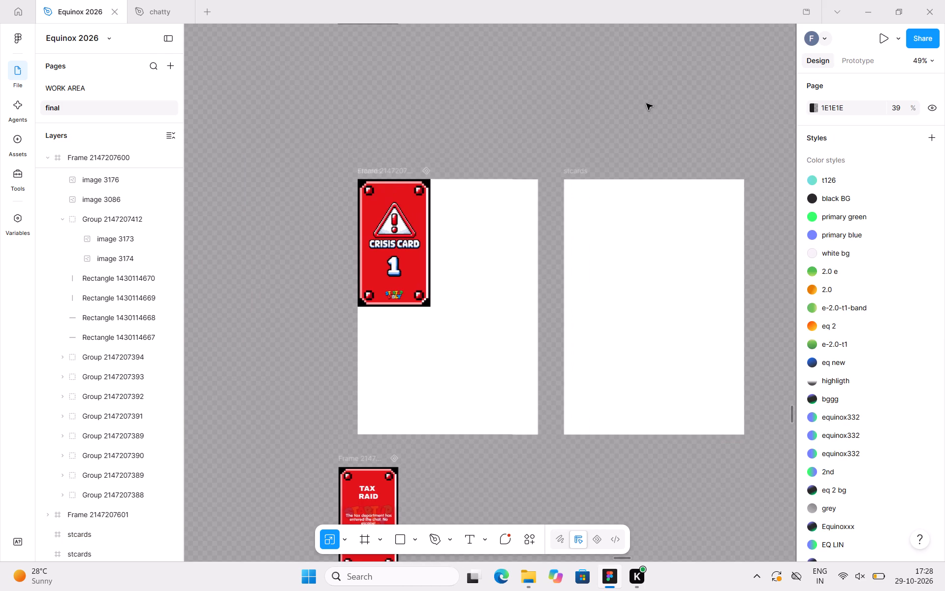
pyautogui.hscroll(-1, 646, 103)
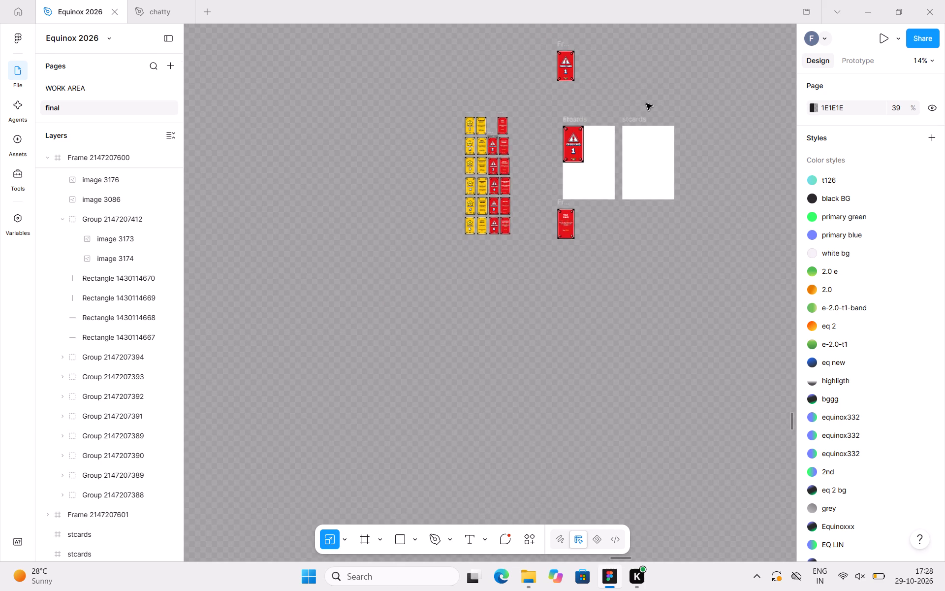
pyautogui.hscroll(1, 646, 103)
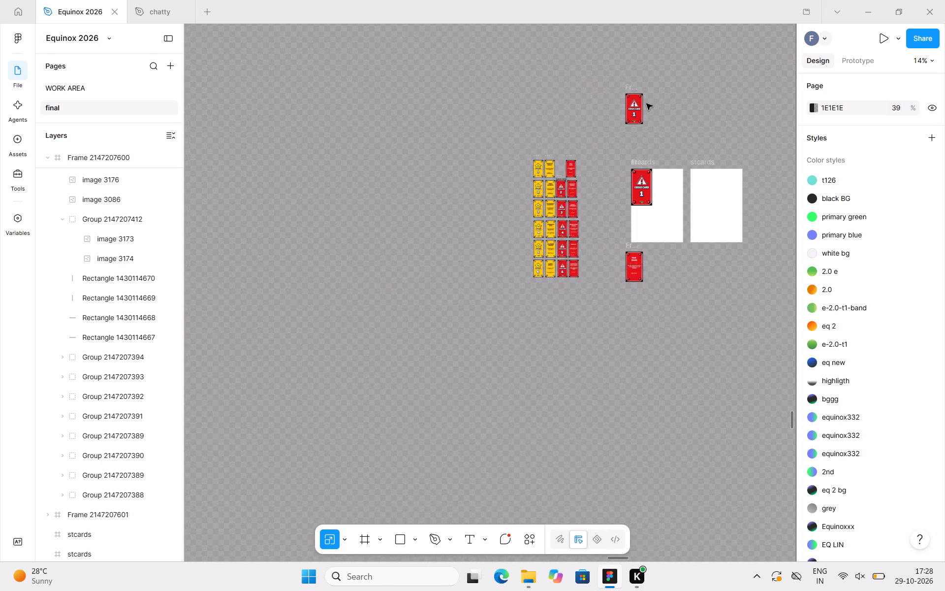
pyautogui.hscroll(1, 646, 103)
pyautogui.scroll(1, 646, 103)
pyautogui.hscroll(-1, 434, 245)
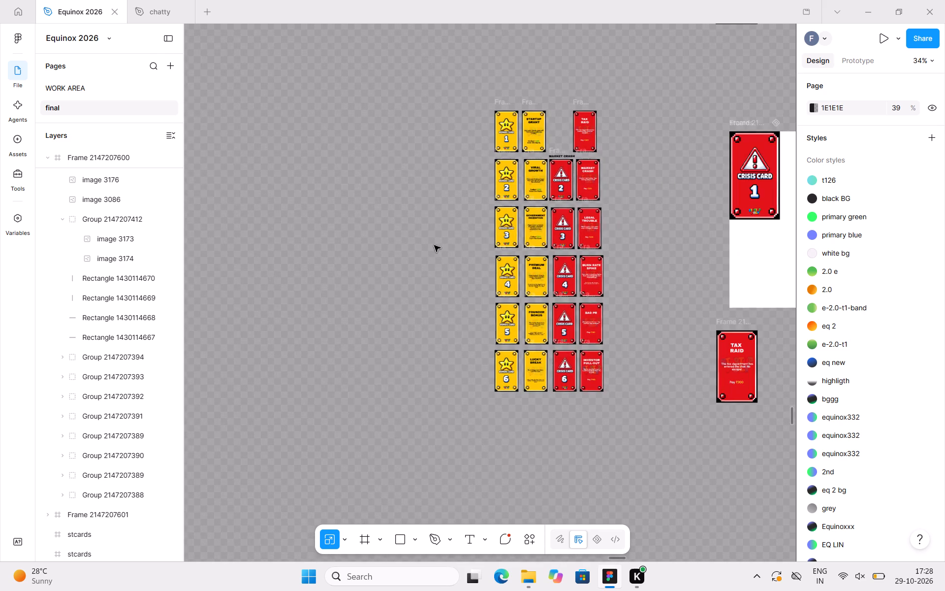
pyautogui.hscroll(-1, 434, 245)
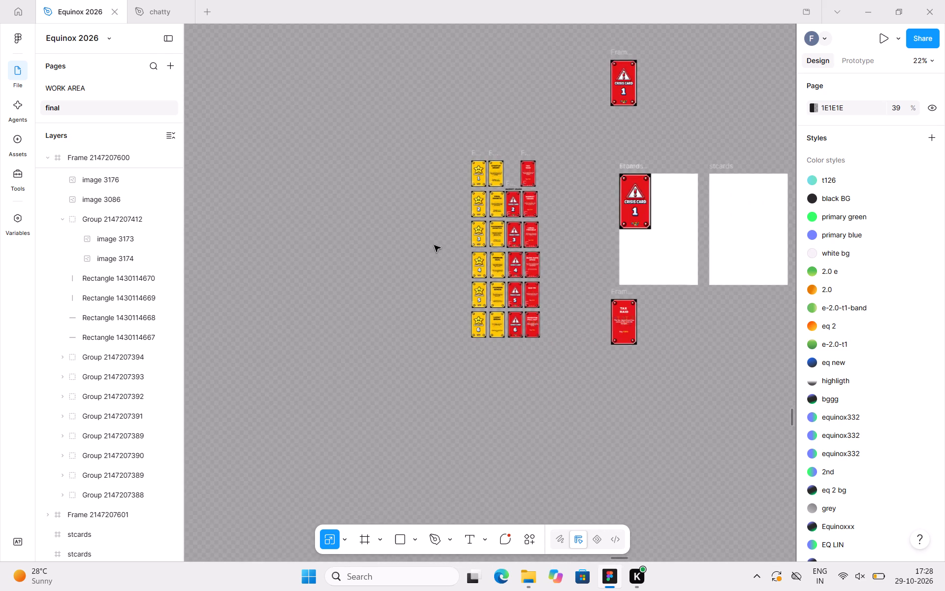
pyautogui.hscroll(2, 434, 245)
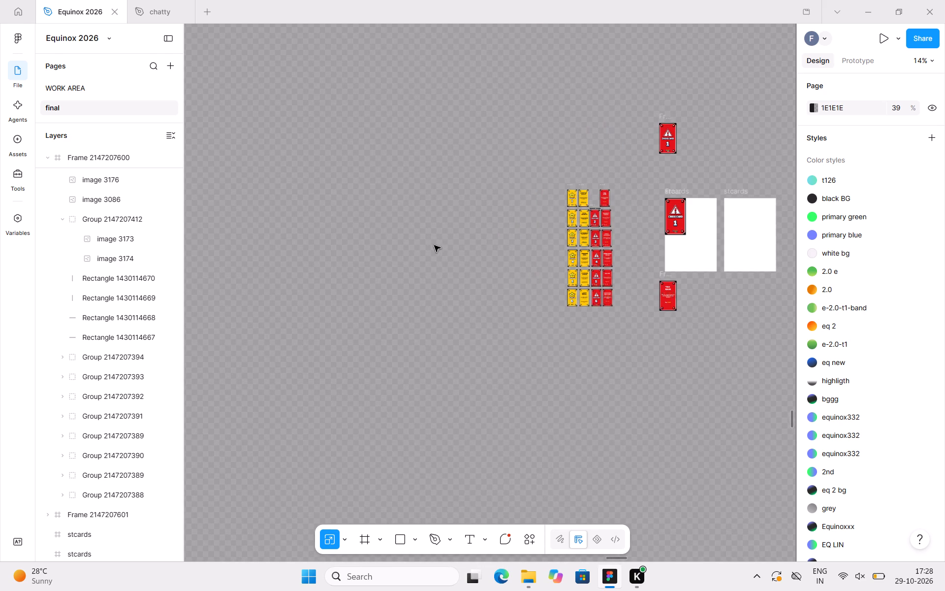
pyautogui.hscroll(2, 434, 245)
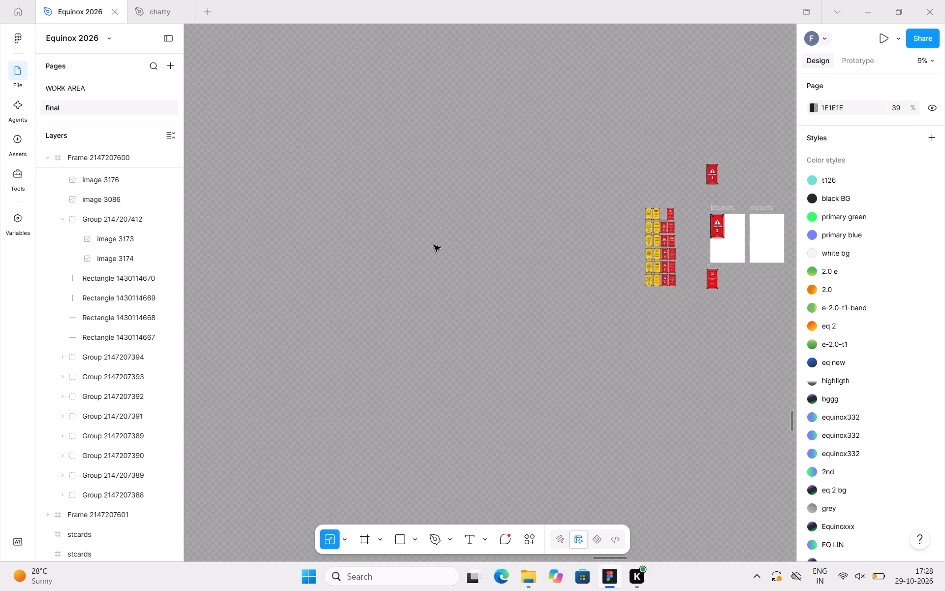
pyautogui.scroll(1, 434, 245)
pyautogui.hscroll(1, 434, 245)
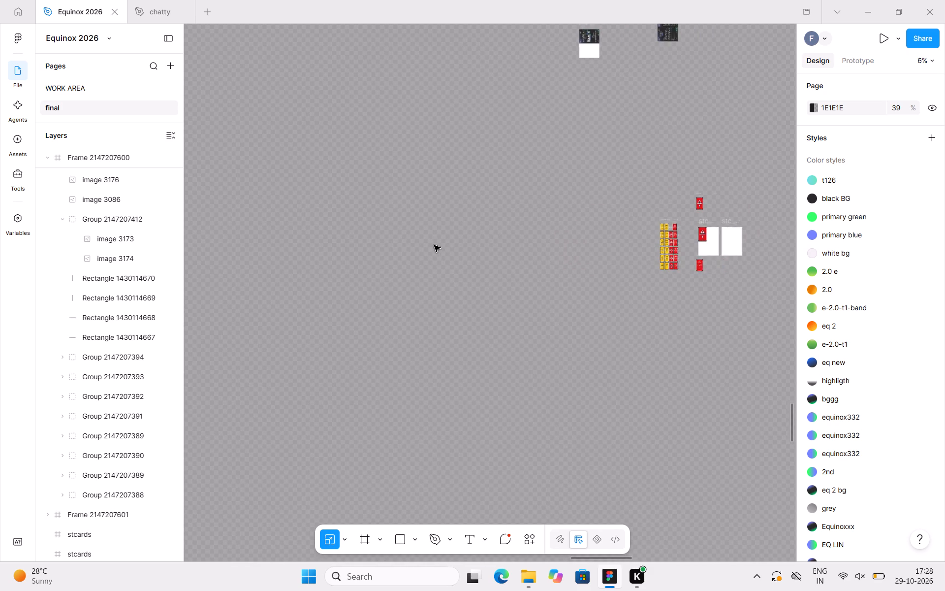
pyautogui.hscroll(1, 434, 245)
pyautogui.hscroll(-2, 434, 245)
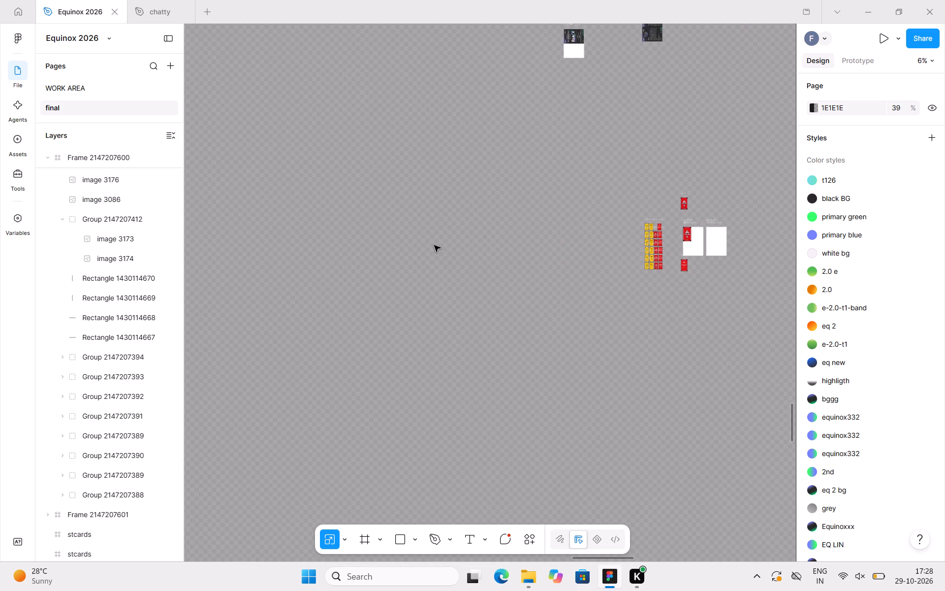
pyautogui.hscroll(-1, 434, 245)
pyautogui.hscroll(-1, 667, 226)
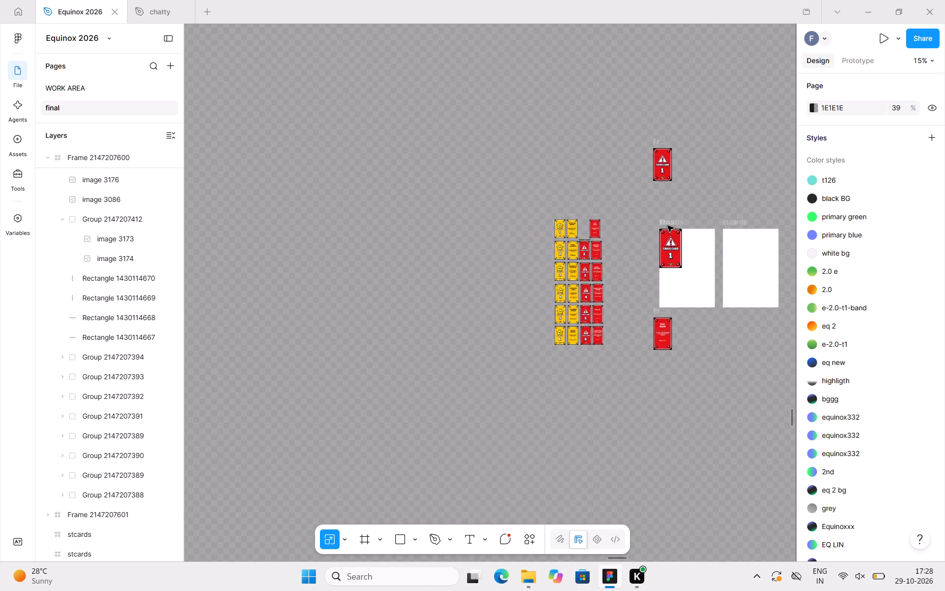
# Scale Crisis Card 1 proportionally with its contents to about 364 × 208, keeping its upper-left corner fixed.
pyautogui.hscroll(-1, 667, 226)
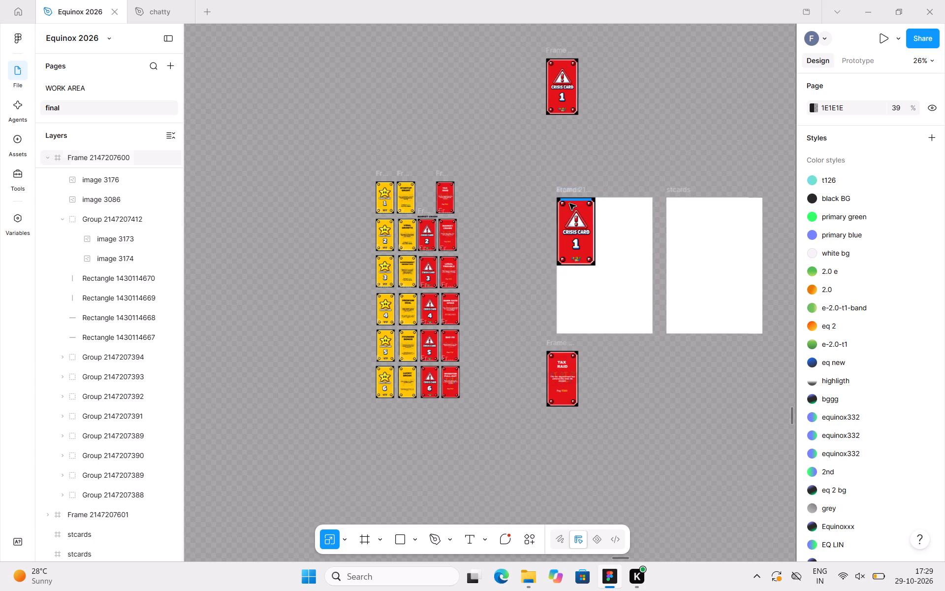
pyautogui.click(569, 190)
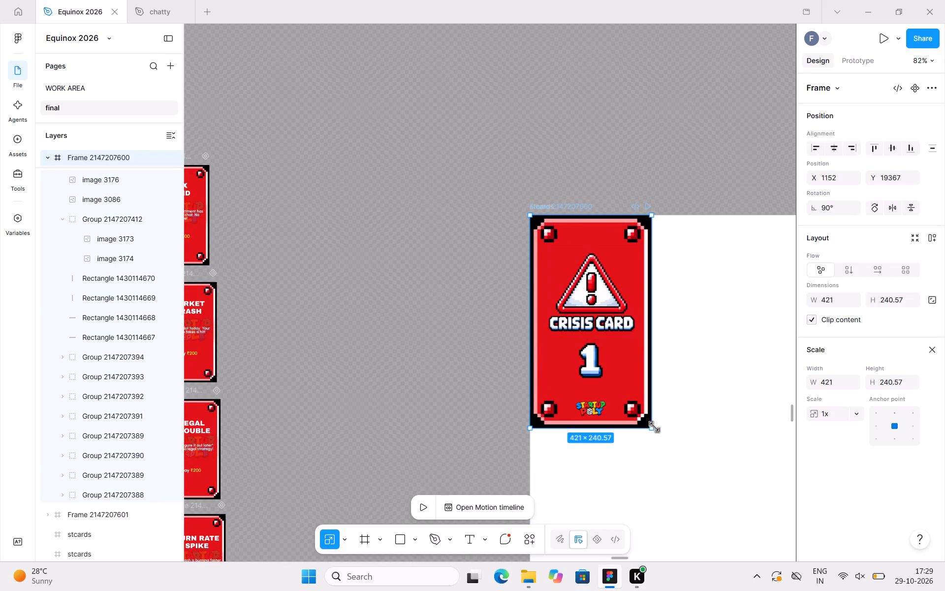
pyautogui.press('k')
pyautogui.moveTo(654, 427); pyautogui.dragTo(630, 393)
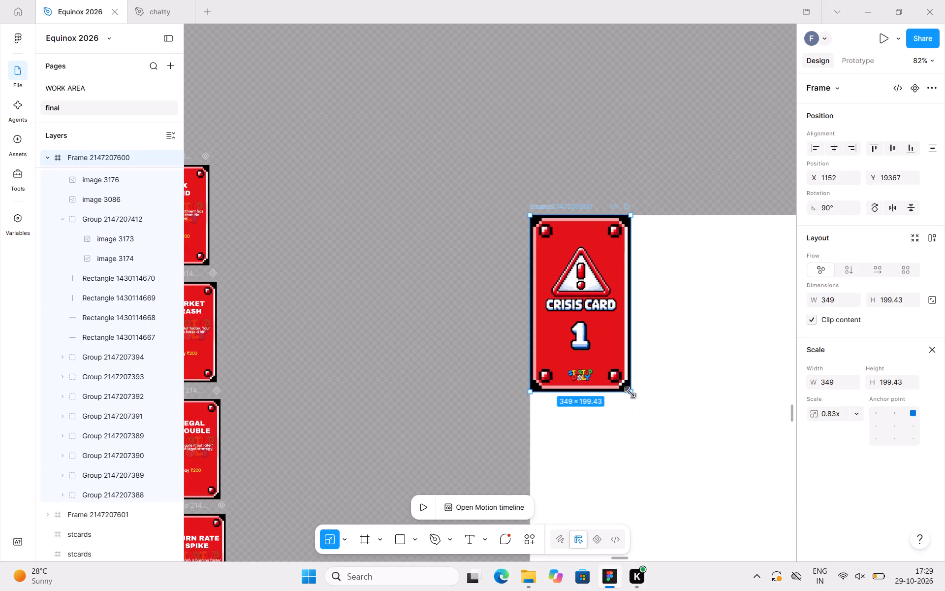
pyautogui.moveTo(630, 393); pyautogui.dragTo(635, 400)
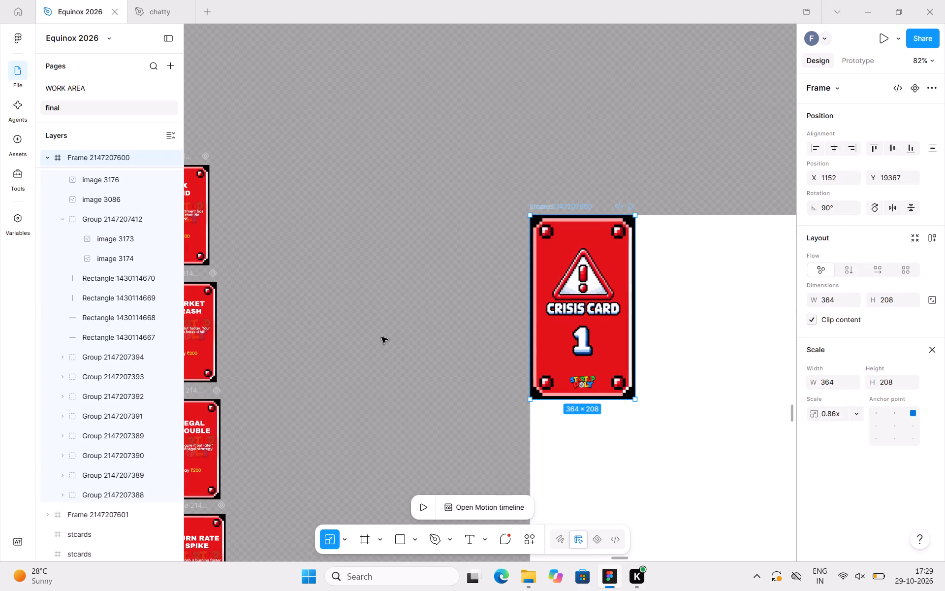
pyautogui.click(381, 337)
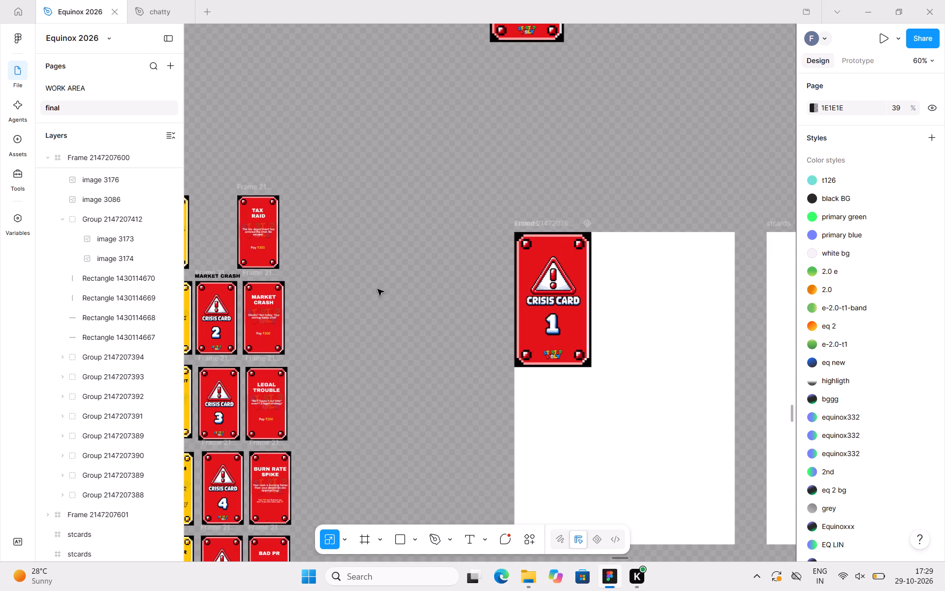
# Move Crisis Card 2 from the card set onto the first stcards sheet beside Crisis Card 1, at about X 1375, Y 19379.
pyautogui.hscroll(-2, 378, 289)
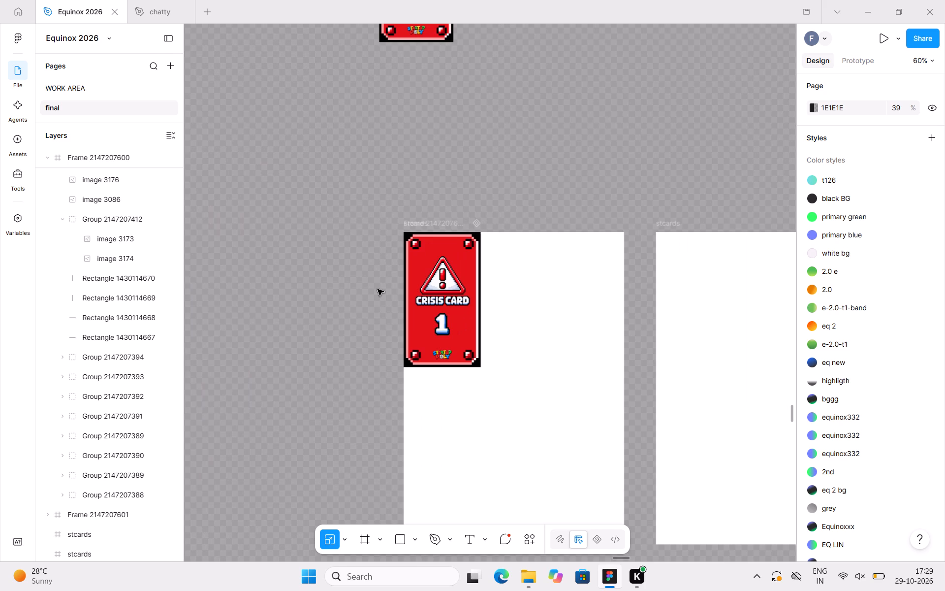
pyautogui.hscroll(-1, 378, 289)
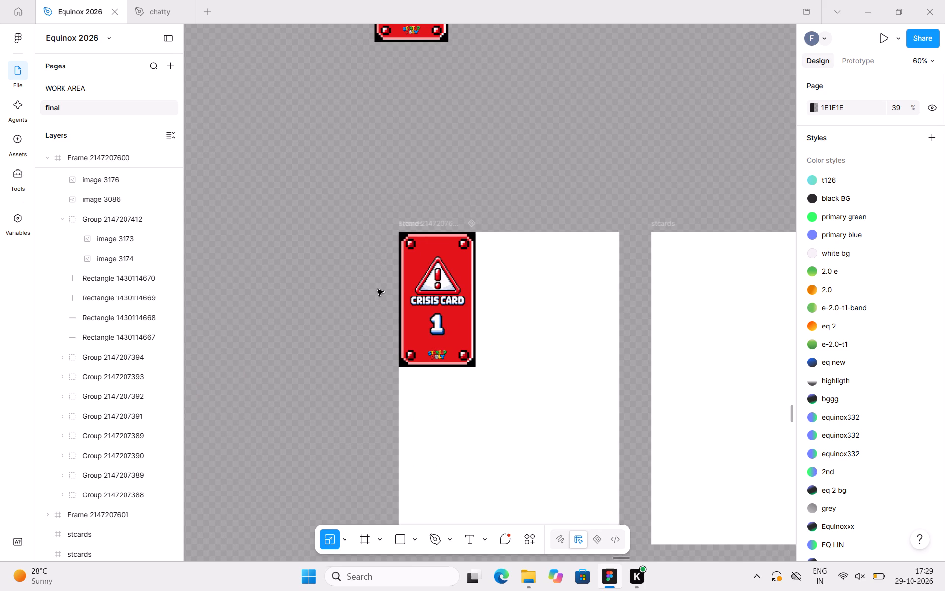
pyautogui.hscroll(-1, 378, 289)
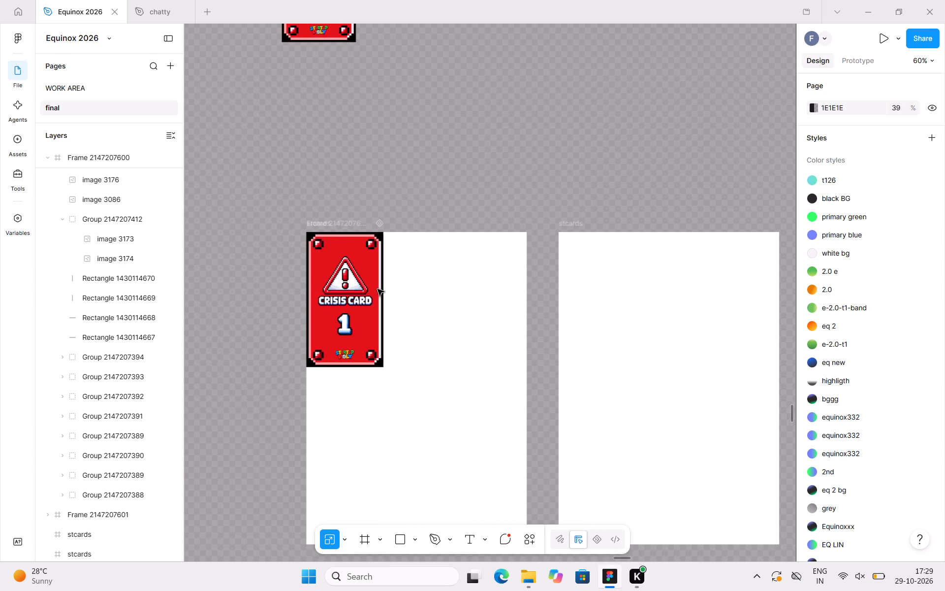
pyautogui.hscroll(1, 378, 289)
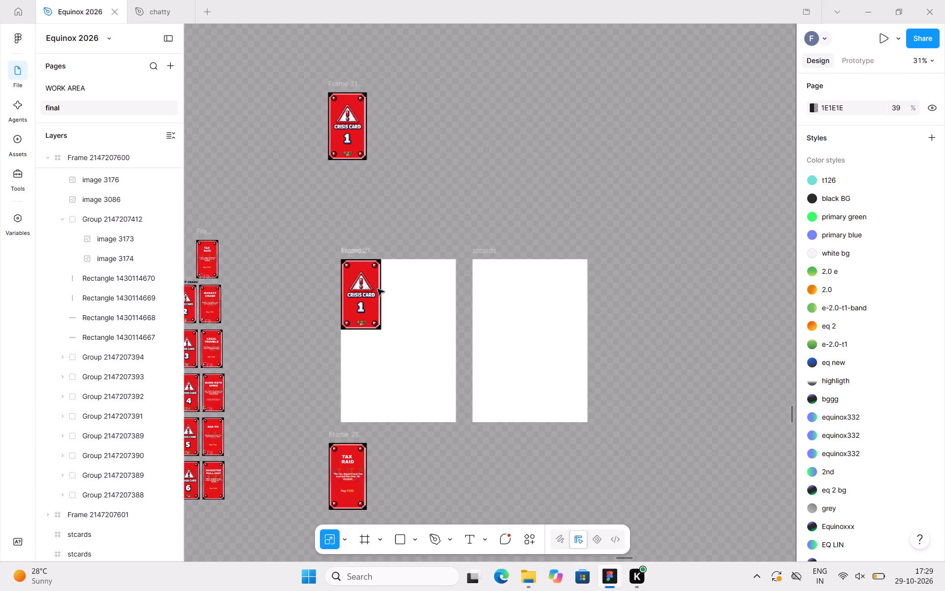
pyautogui.hscroll(1, 378, 289)
pyautogui.hscroll(1, 244, 271)
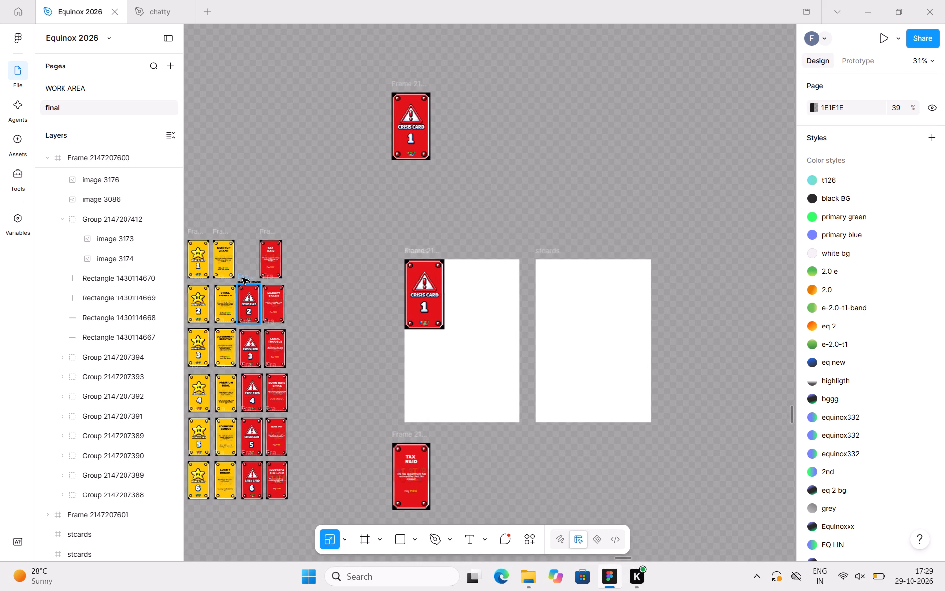
pyautogui.moveTo(242, 278); pyautogui.dragTo(433, 270)
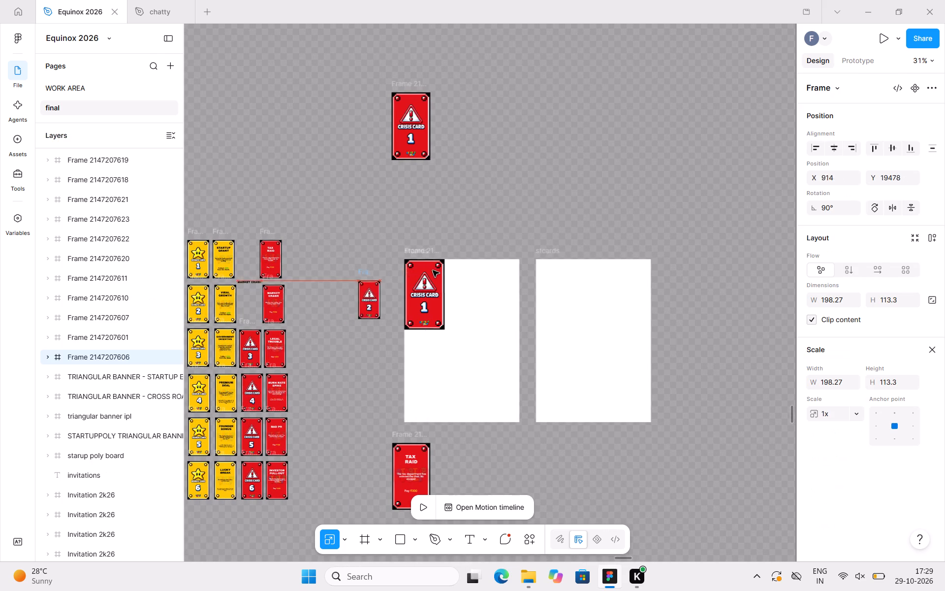
pyautogui.moveTo(433, 270); pyautogui.dragTo(451, 260)
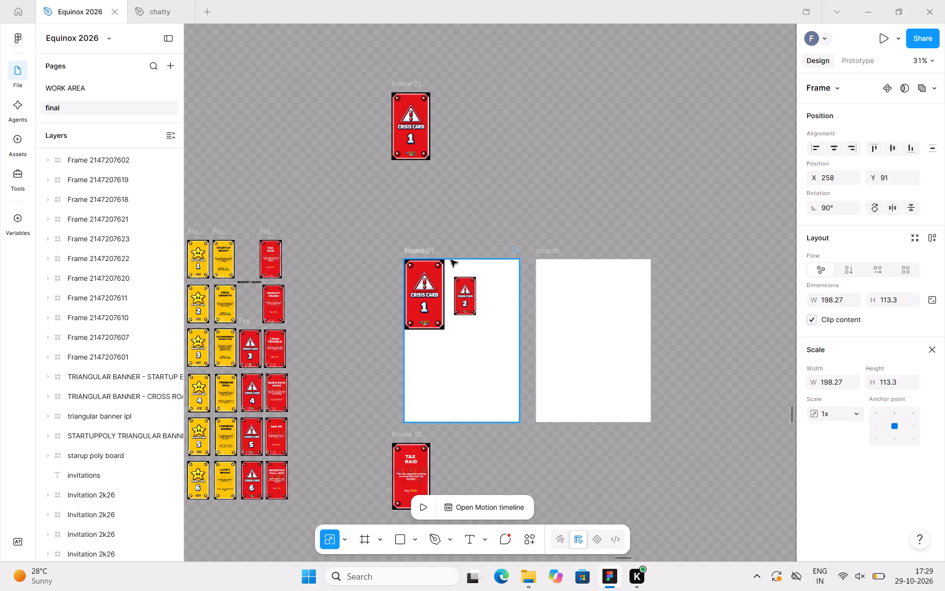
pyautogui.moveTo(451, 260); pyautogui.dragTo(456, 256)
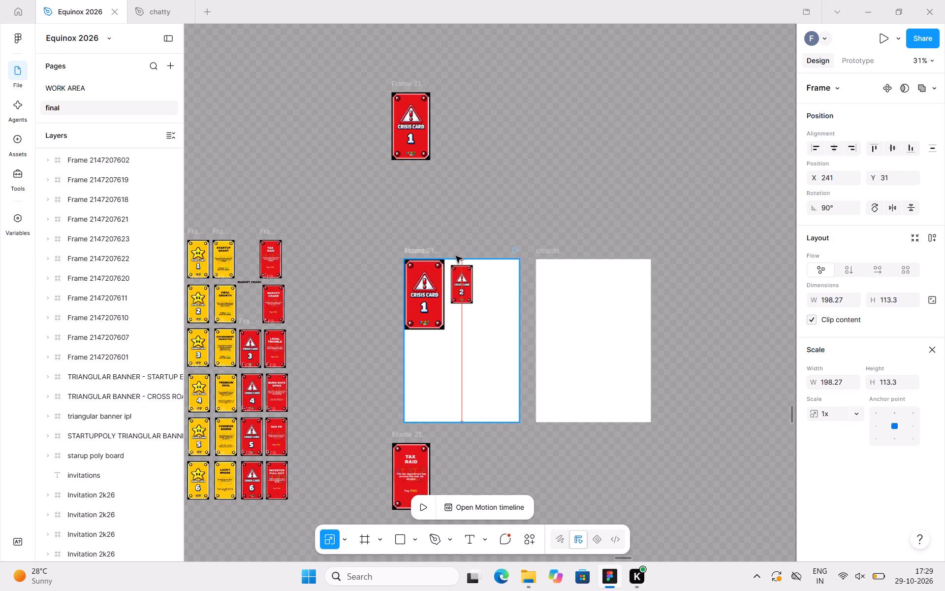
pyautogui.moveTo(456, 256); pyautogui.dragTo(452, 255)
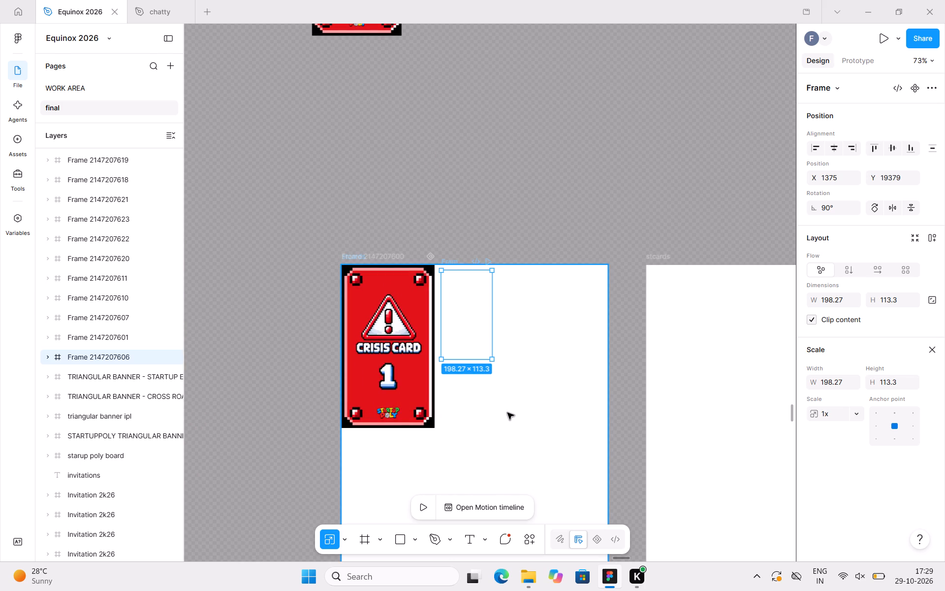
# Bring Crisis Card 2 forward in the layer order until it sits in front of the first stcards sheet.
pyautogui.hotkey('ctrl', ']')
pyautogui.hotkey('ctrl', ']')
pyautogui.hotkey('ctrl', ']')
pyautogui.hotkey('ctrl', ']')
pyautogui.hotkey('ctrl', ']')
pyautogui.hotkey('ctrl', ']')
pyautogui.hotkey('ctrl', ']')
pyautogui.hotkey('ctrl', ']')
pyautogui.hotkey('ctrl', ']')
pyautogui.hotkey('ctrl', ']')
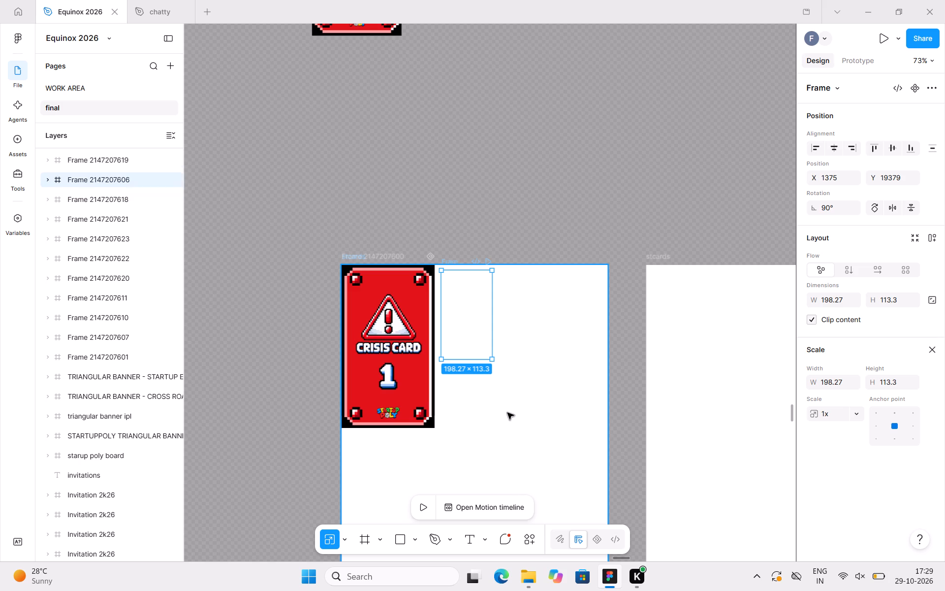
pyautogui.hotkey('ctrl', ']')
pyautogui.hotkey('ctrl', ']')
pyautogui.hotkey('ctrl', ']')
pyautogui.hotkey('ctrl', ']')
pyautogui.hotkey('ctrl', ']')
pyautogui.hotkey('ctrl', ']')
pyautogui.hotkey('ctrl', ']')
pyautogui.hotkey('ctrl', ']')
pyautogui.hotkey('ctrl', ']')
pyautogui.hotkey('ctrl', ']')
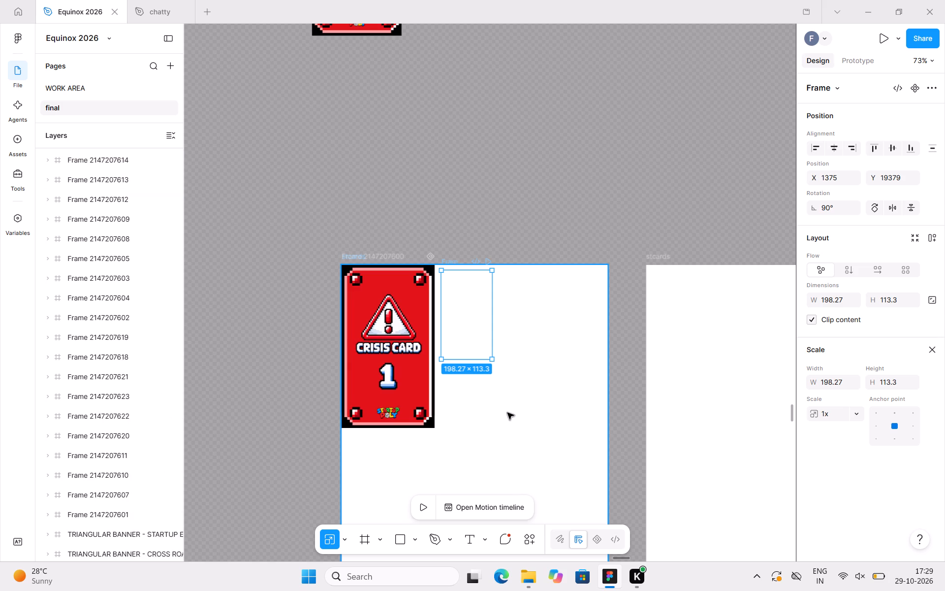
pyautogui.hotkey('ctrl', ']')
pyautogui.hotkey('ctrl', ']')
pyautogui.hotkey('ctrl', ']')
pyautogui.hotkey('ctrl', ']')
pyautogui.hotkey('ctrl', ']')
pyautogui.hotkey('ctrl', ']')
pyautogui.hotkey('ctrl', ']')
pyautogui.hotkey('ctrl', ']')
pyautogui.hotkey('ctrl', ']')
pyautogui.hotkey('ctrl', ']')
pyautogui.hotkey('ctrl', ']')
pyautogui.hotkey('ctrl', ']')
pyautogui.hotkey('ctrl', ']')
pyautogui.hotkey('ctrl', ']')
pyautogui.hotkey('ctrl', ']')
pyautogui.hotkey('ctrl', ']')
pyautogui.hotkey('ctrl', ']')
pyautogui.hotkey('ctrl', ']')
pyautogui.hotkey('ctrl', ']')
pyautogui.hotkey('ctrl', ']')
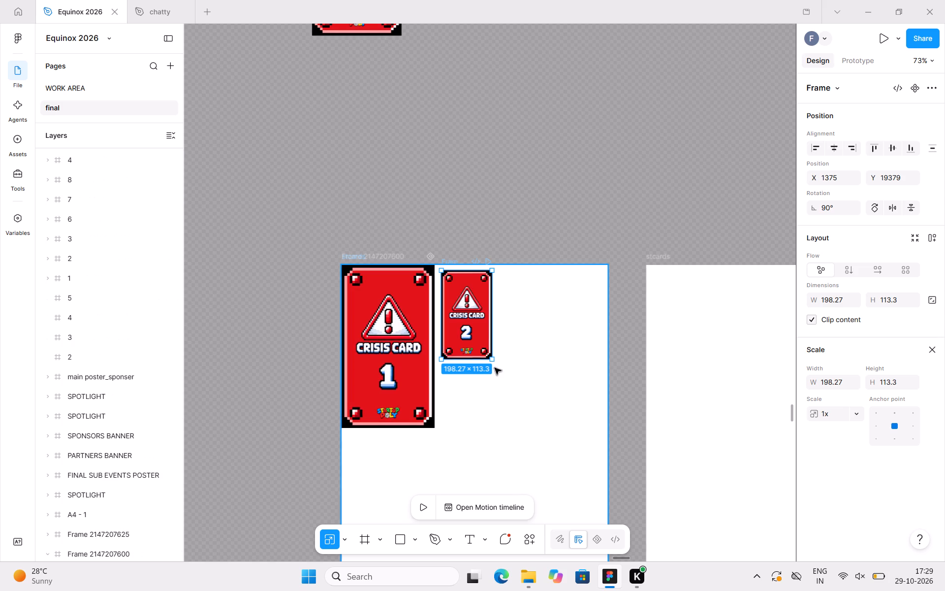
# Scale Crisis Card 2 proportionally with its contents to 364 × 208, keeping its upper-left corner fixed.
pyautogui.press('k')
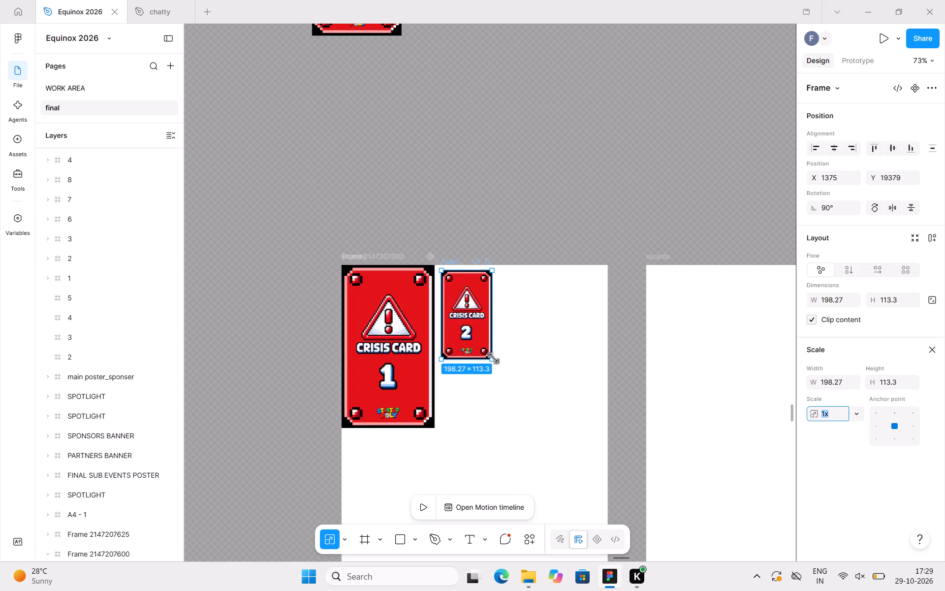
pyautogui.moveTo(493, 358); pyautogui.dragTo(534, 410)
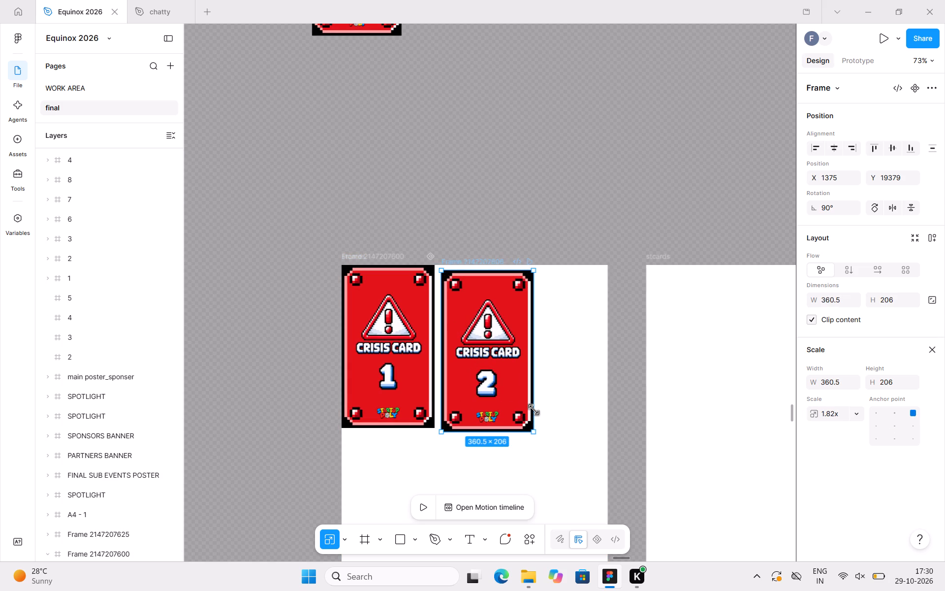
pyautogui.moveTo(534, 410); pyautogui.dragTo(531, 410)
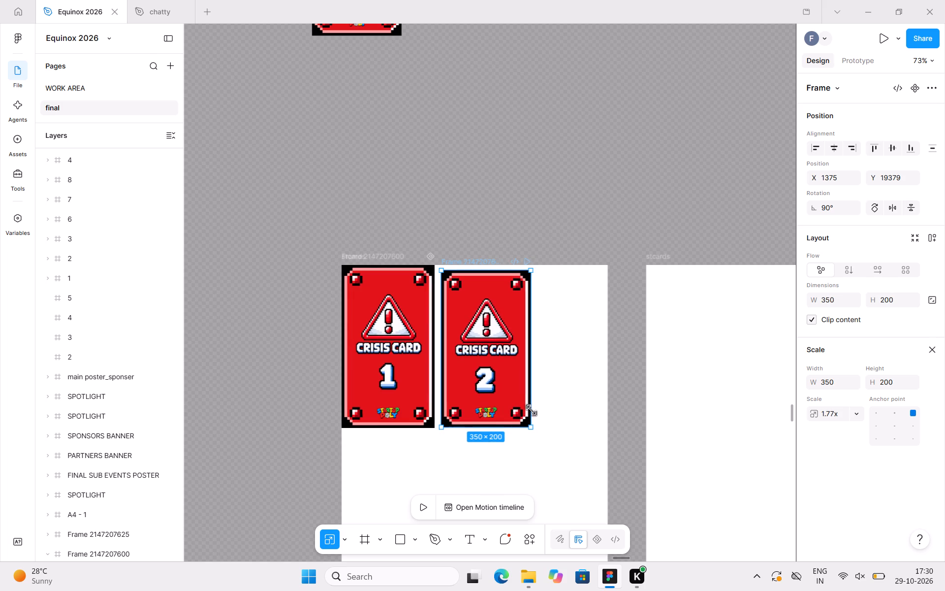
pyautogui.moveTo(531, 410); pyautogui.dragTo(535, 413)
# Move Crisis Card 2 flush against Crisis Card 1 and level with the sheet's upper edge, at X 1360, Y 19367.
pyautogui.moveTo(460, 264); pyautogui.dragTo(455, 249)
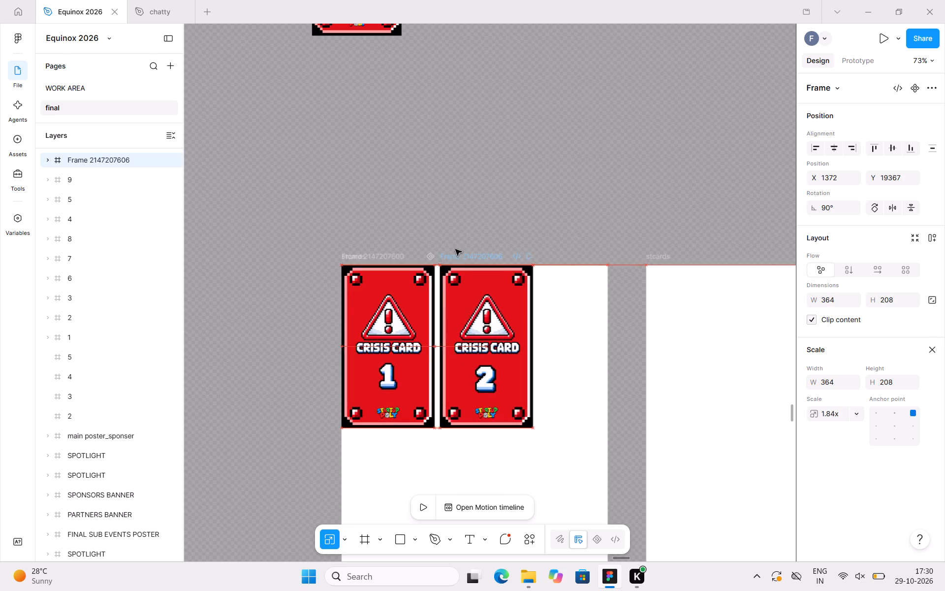
pyautogui.moveTo(455, 249); pyautogui.dragTo(455, 259)
pyautogui.click(514, 154)
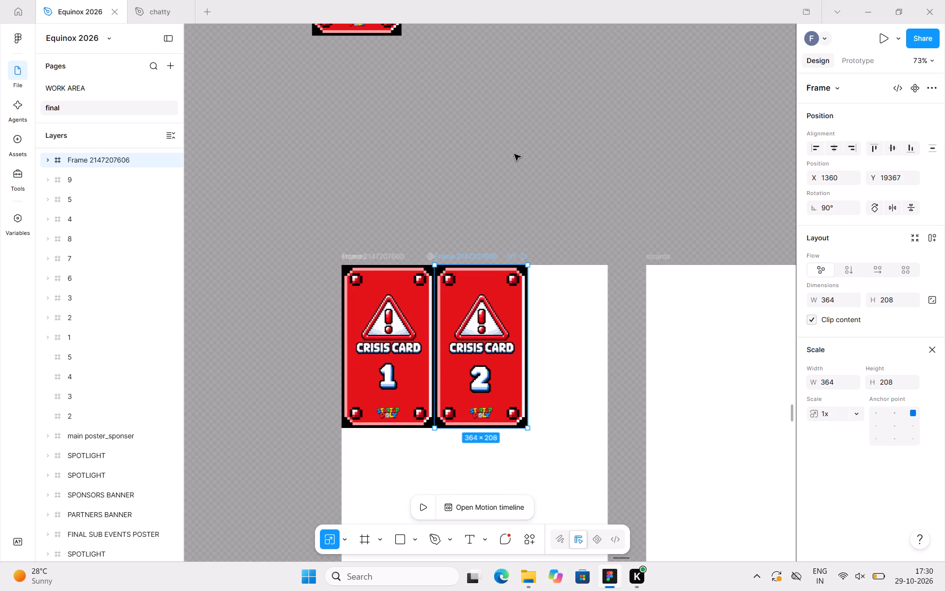
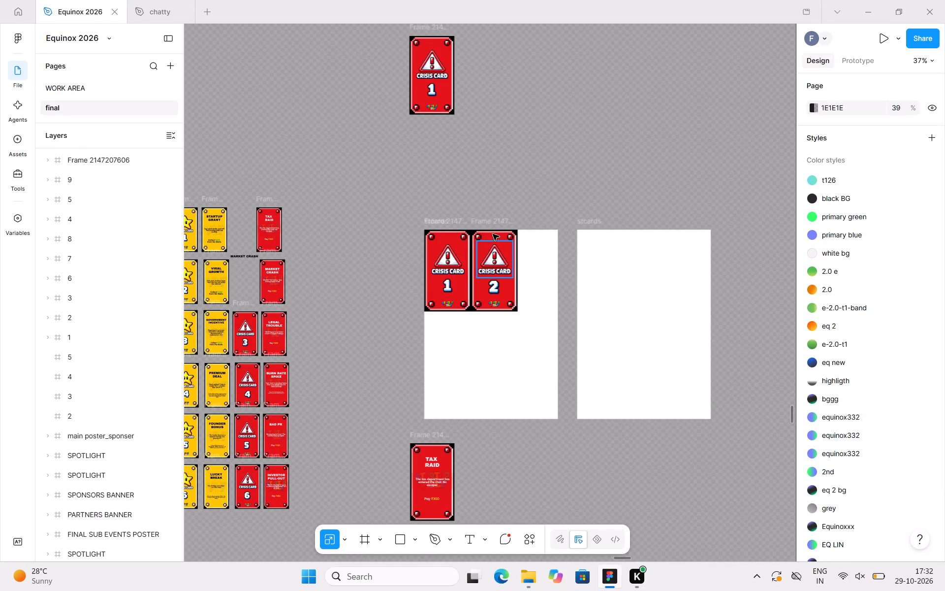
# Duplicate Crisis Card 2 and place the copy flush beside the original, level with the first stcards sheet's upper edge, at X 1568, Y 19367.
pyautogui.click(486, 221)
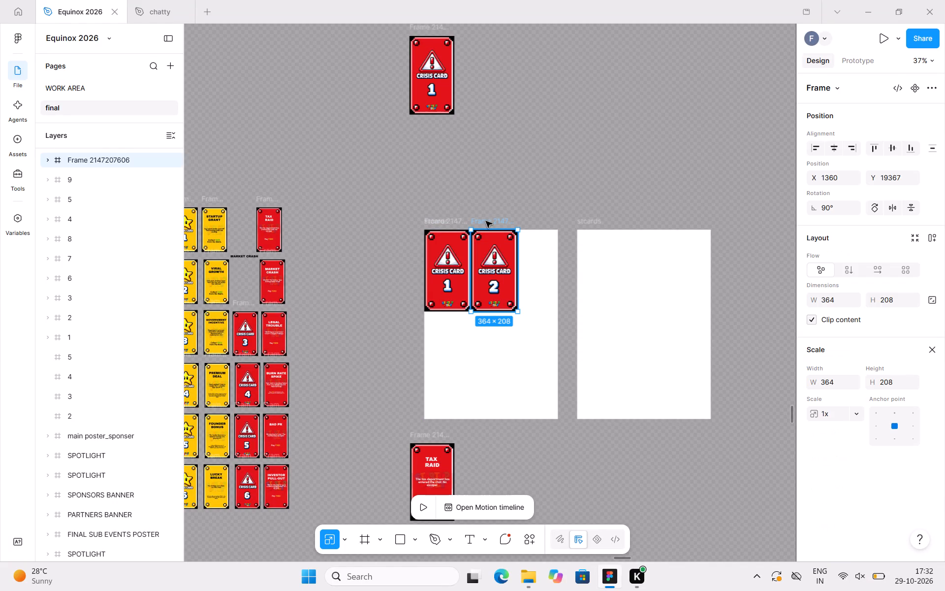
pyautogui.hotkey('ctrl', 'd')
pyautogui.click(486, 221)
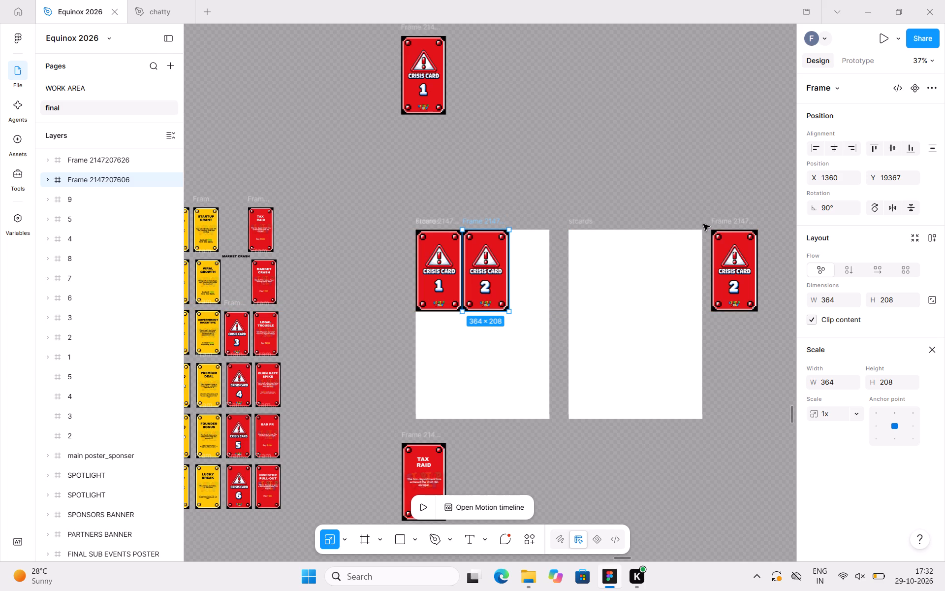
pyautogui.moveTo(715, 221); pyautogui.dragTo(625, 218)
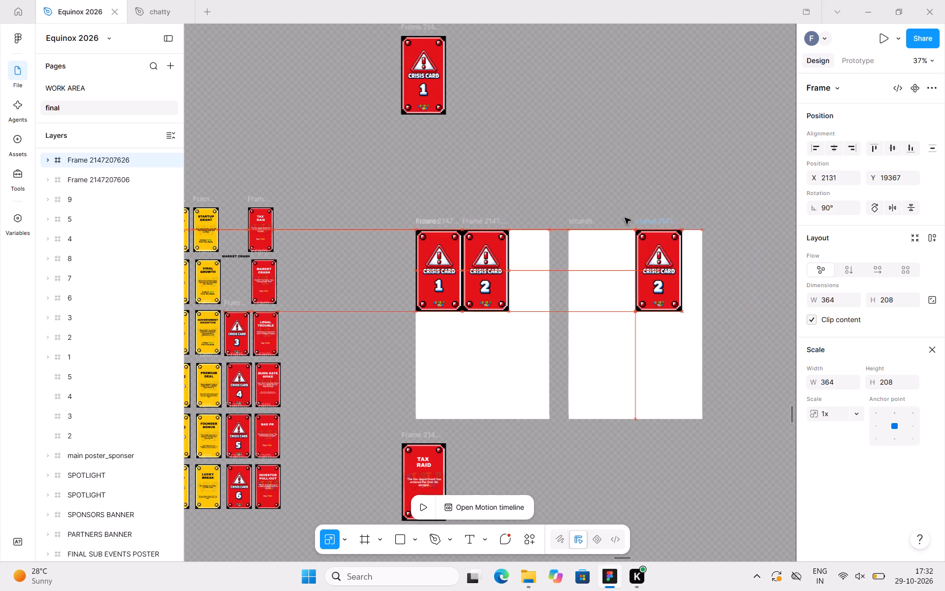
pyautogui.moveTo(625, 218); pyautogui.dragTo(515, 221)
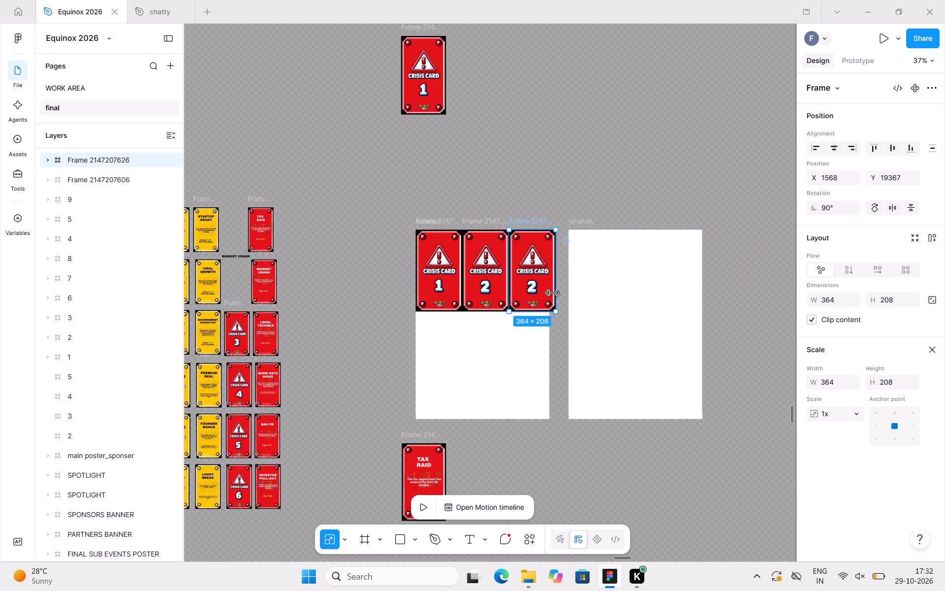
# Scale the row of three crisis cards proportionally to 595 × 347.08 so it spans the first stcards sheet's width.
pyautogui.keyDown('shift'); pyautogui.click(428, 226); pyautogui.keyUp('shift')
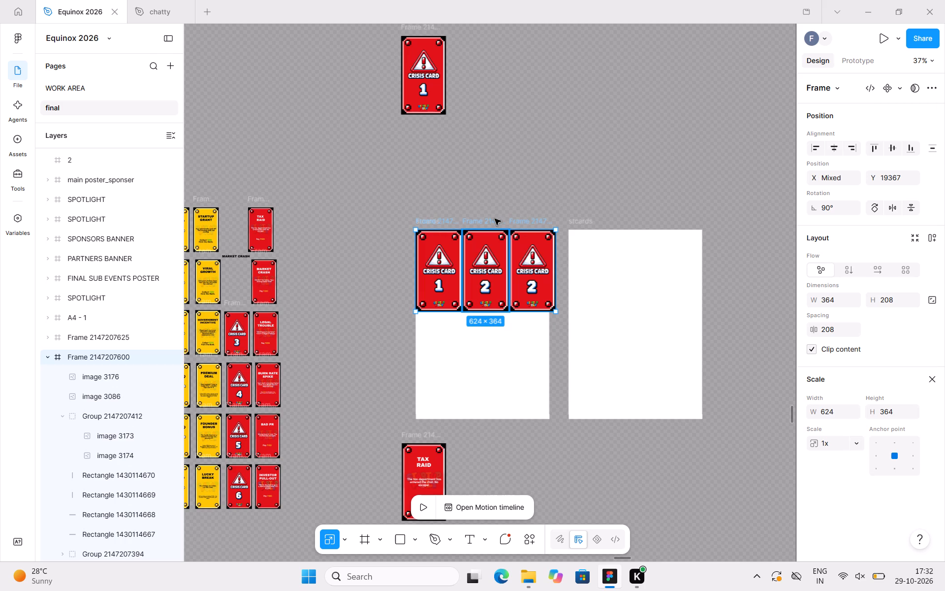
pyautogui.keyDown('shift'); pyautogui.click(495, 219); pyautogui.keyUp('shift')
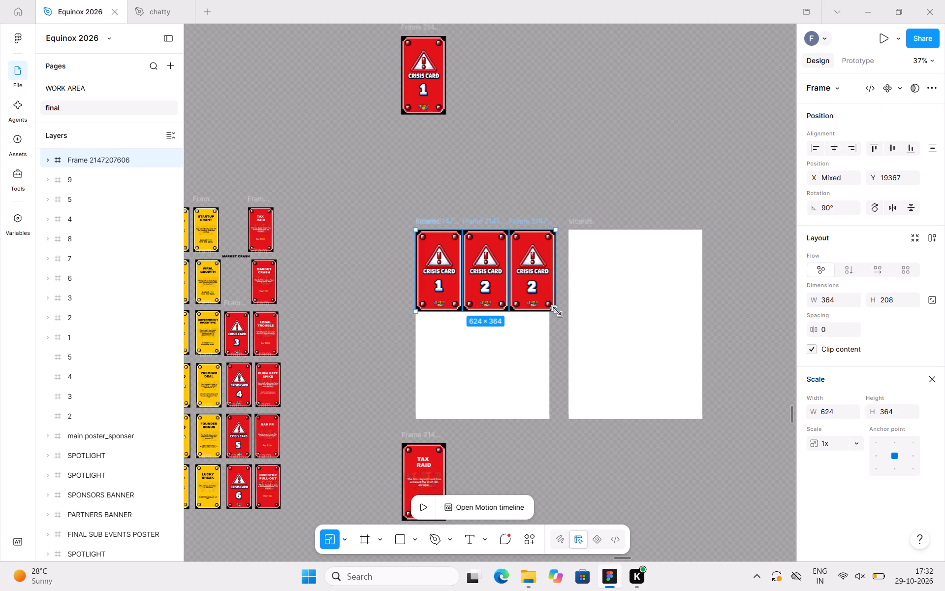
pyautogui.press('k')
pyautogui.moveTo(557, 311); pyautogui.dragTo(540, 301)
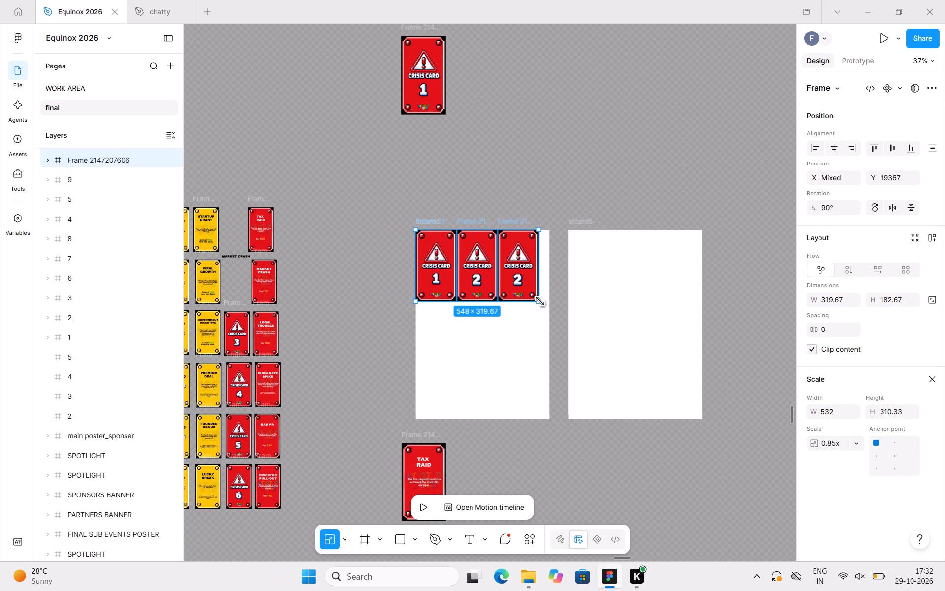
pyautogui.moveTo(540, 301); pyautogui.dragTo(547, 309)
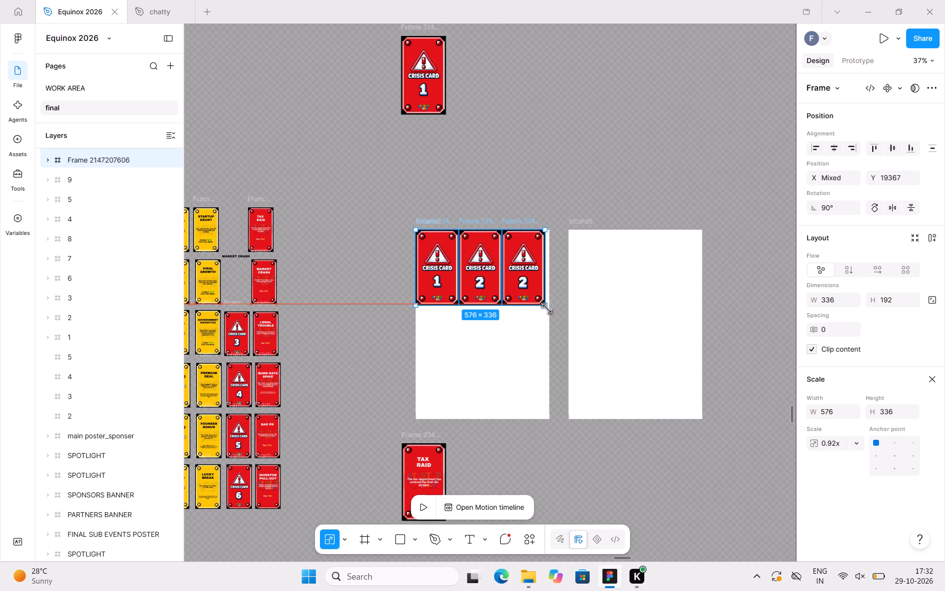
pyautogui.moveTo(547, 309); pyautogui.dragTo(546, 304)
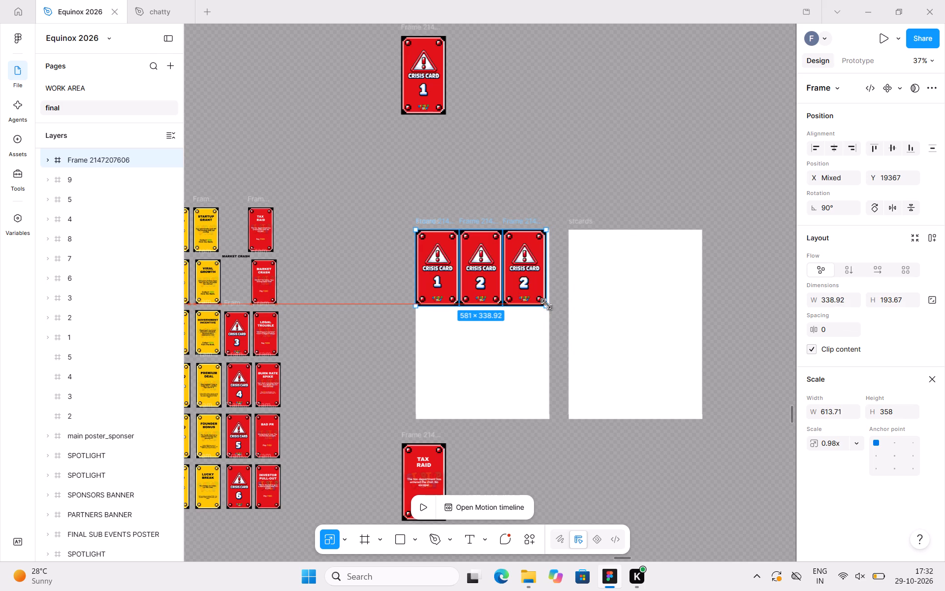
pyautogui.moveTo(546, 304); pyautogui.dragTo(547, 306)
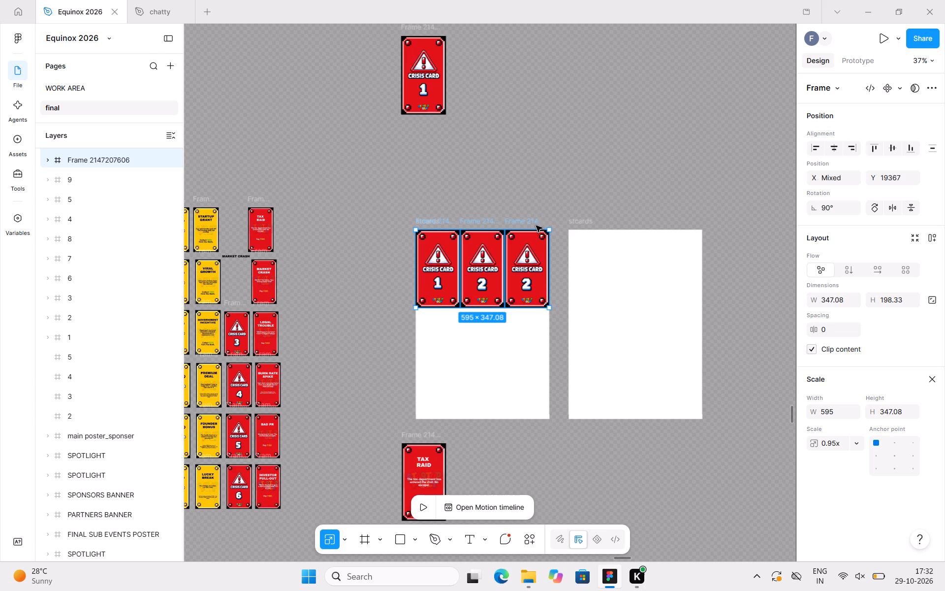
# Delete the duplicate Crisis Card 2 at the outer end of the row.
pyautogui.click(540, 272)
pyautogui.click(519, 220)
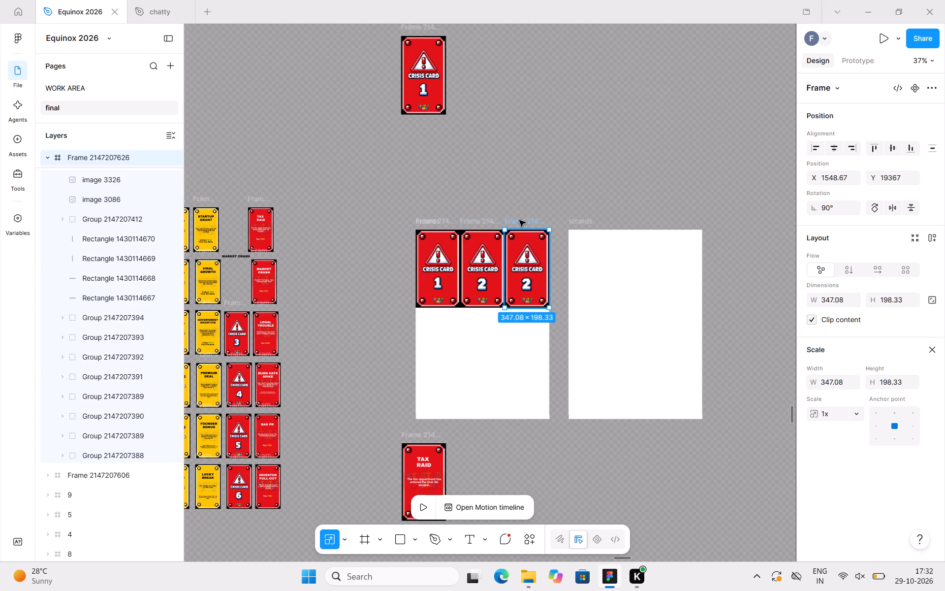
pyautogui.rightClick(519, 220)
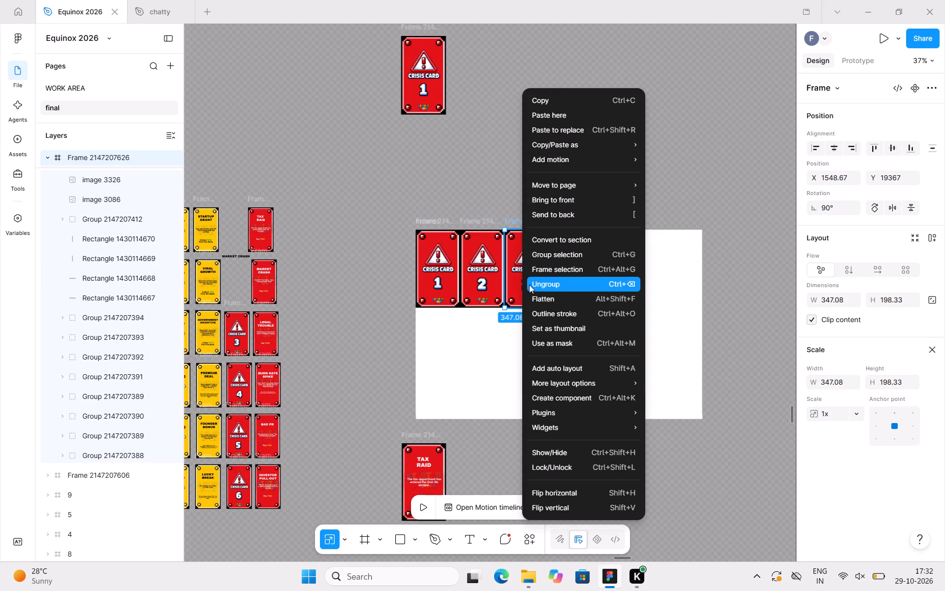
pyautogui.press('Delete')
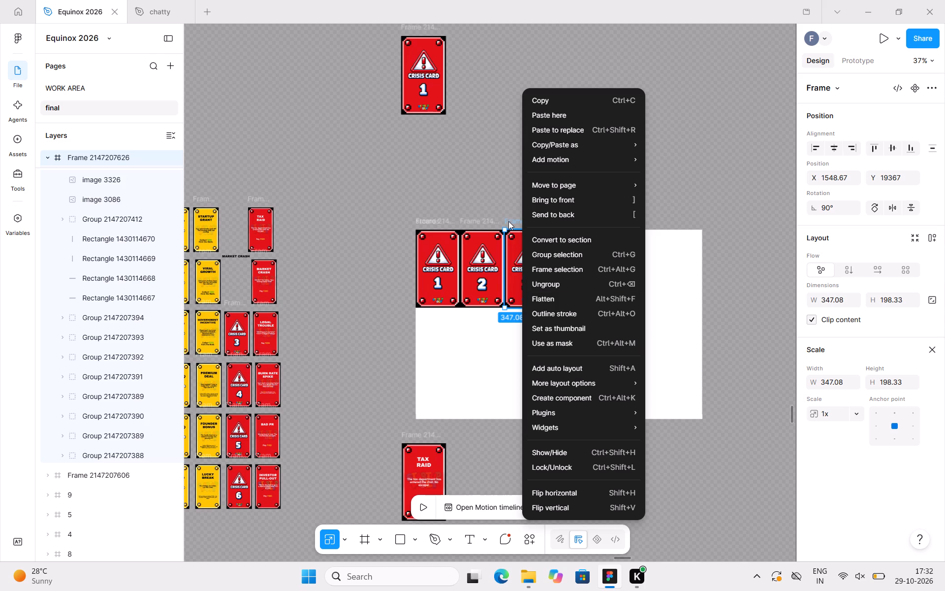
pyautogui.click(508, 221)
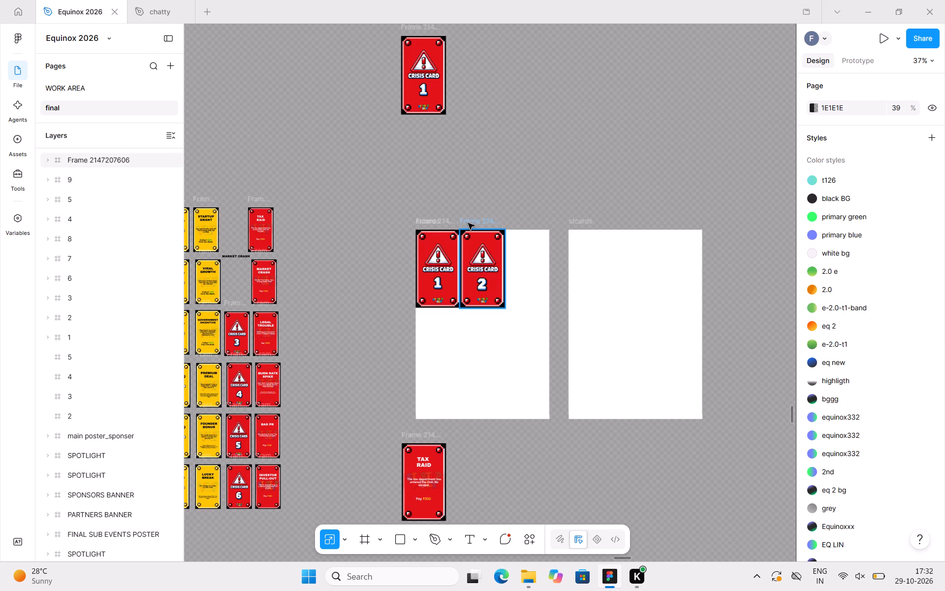
# Scale Crisis Cards 1 and 2 together to span the first stcards sheet's full width, each card 520.62 × 297.5.
pyautogui.click(440, 222)
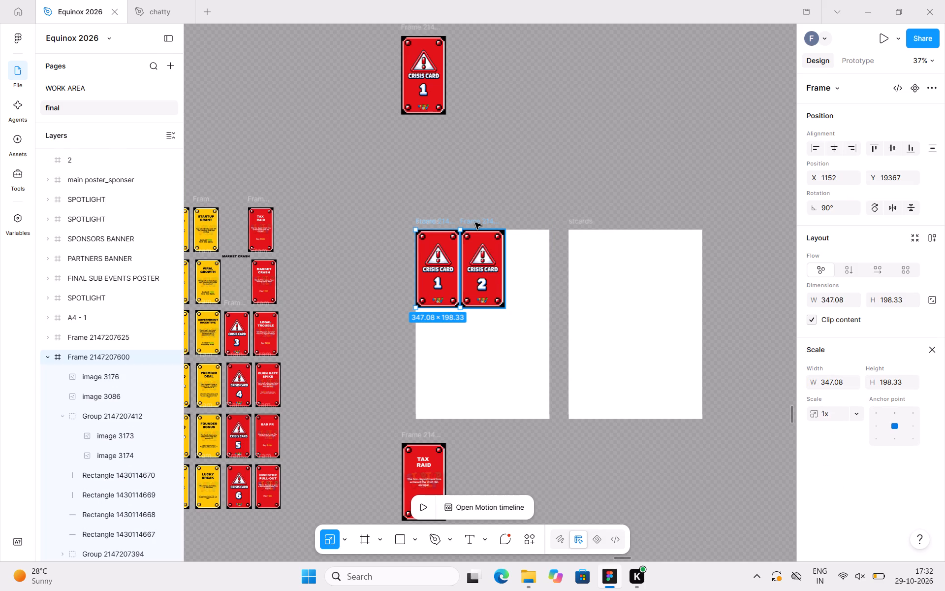
pyautogui.keyDown('shift'); pyautogui.click(475, 223); pyautogui.keyUp('shift')
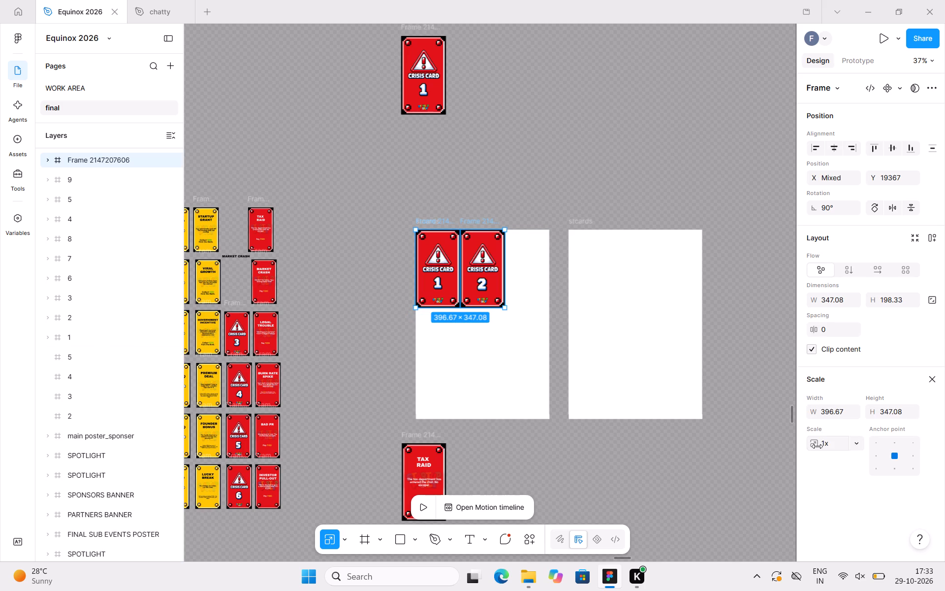
pyautogui.keyDown('shift'); pyautogui.click(836, 442); pyautogui.keyUp('shift')
pyautogui.keyDown('shift'); pyautogui.moveTo(504, 306); pyautogui.dragTo(532, 318); pyautogui.keyUp('shift')
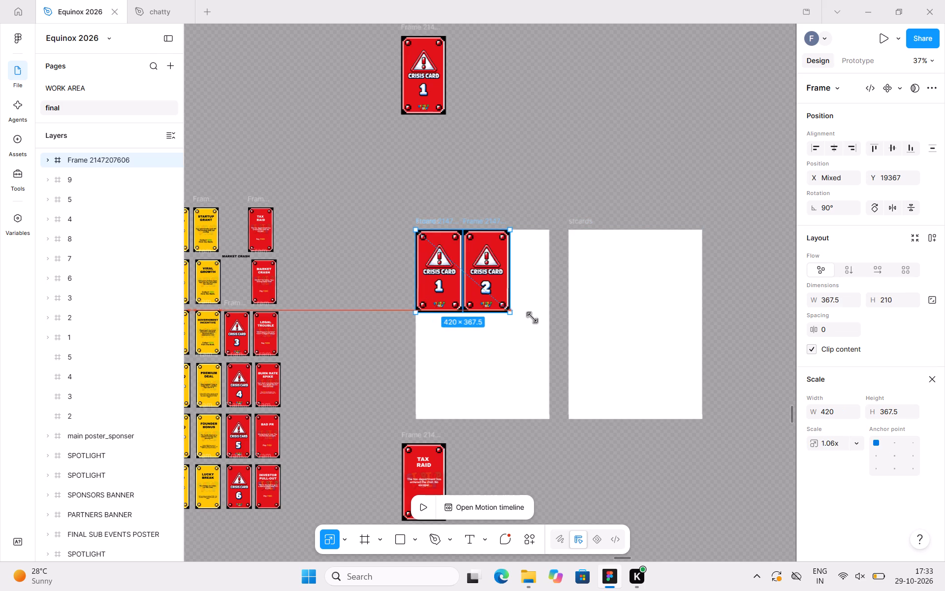
pyautogui.keyDown('shift'); pyautogui.moveTo(532, 318); pyautogui.dragTo(550, 318); pyautogui.keyUp('shift')
pyautogui.click(542, 115)
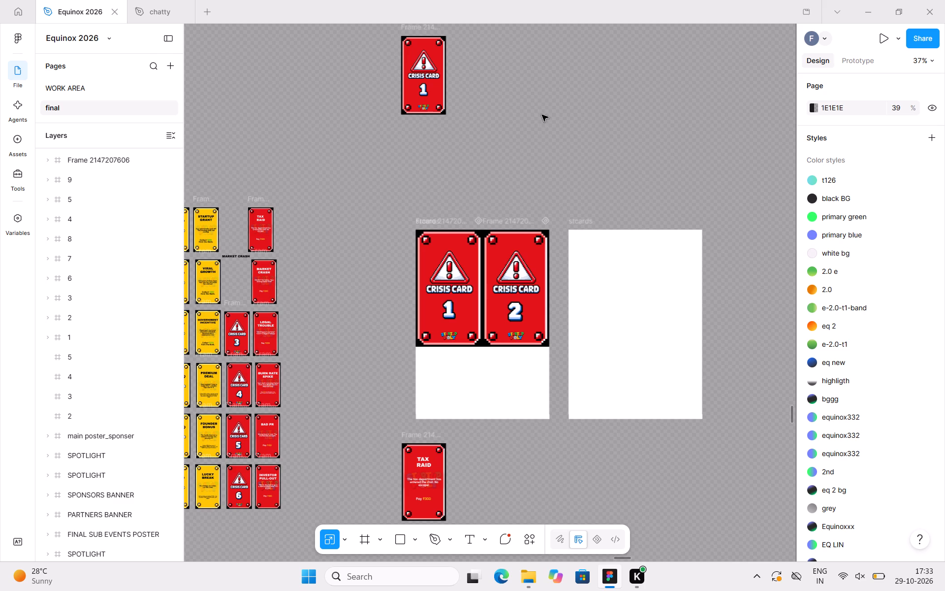
# Move Crisis Card 1 off the first stcards sheet into the empty area beside the card set, at X 596, Y 19268.
pyautogui.hscroll(1, 542, 115)
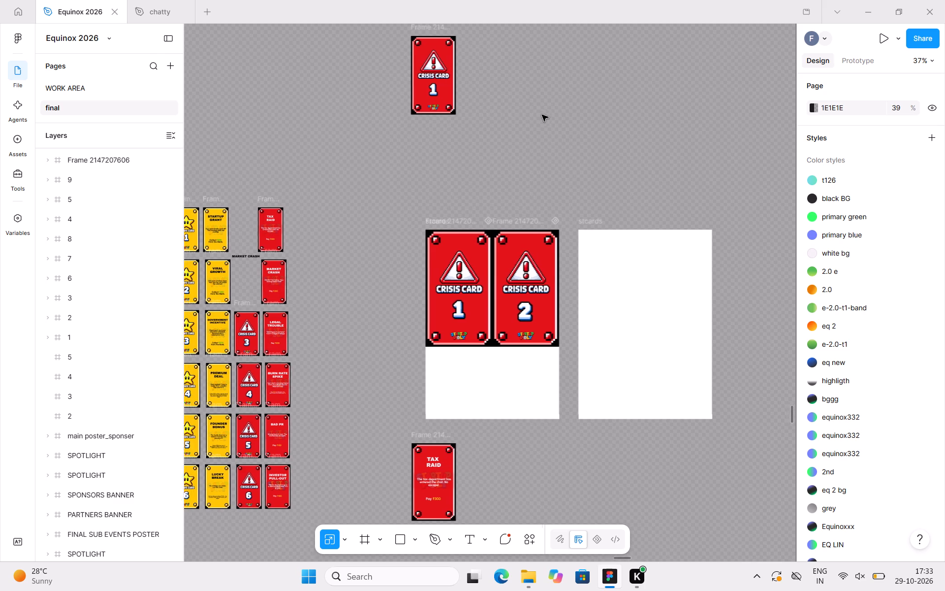
pyautogui.hscroll(1, 542, 115)
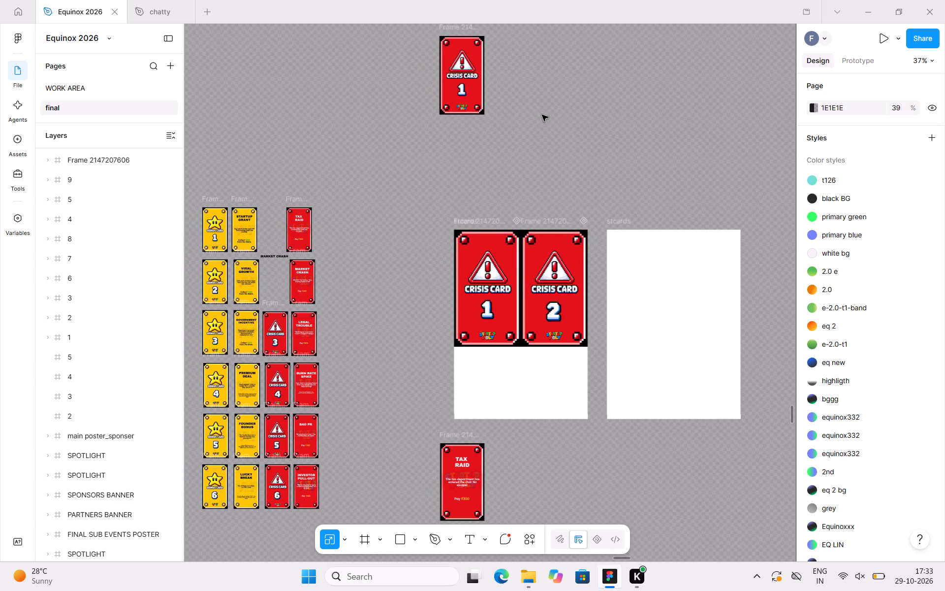
pyautogui.hscroll(2, 542, 115)
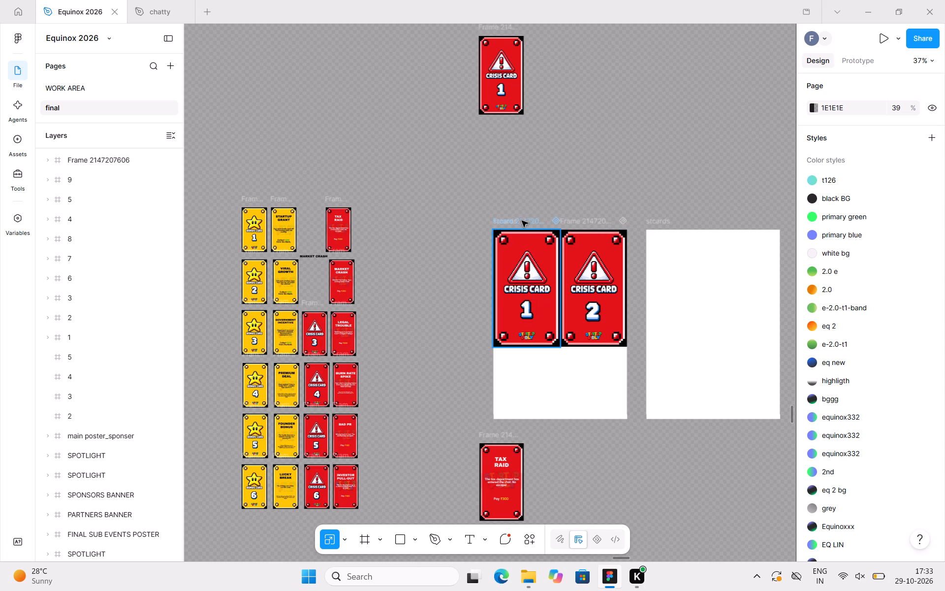
pyautogui.moveTo(522, 216); pyautogui.dragTo(397, 195)
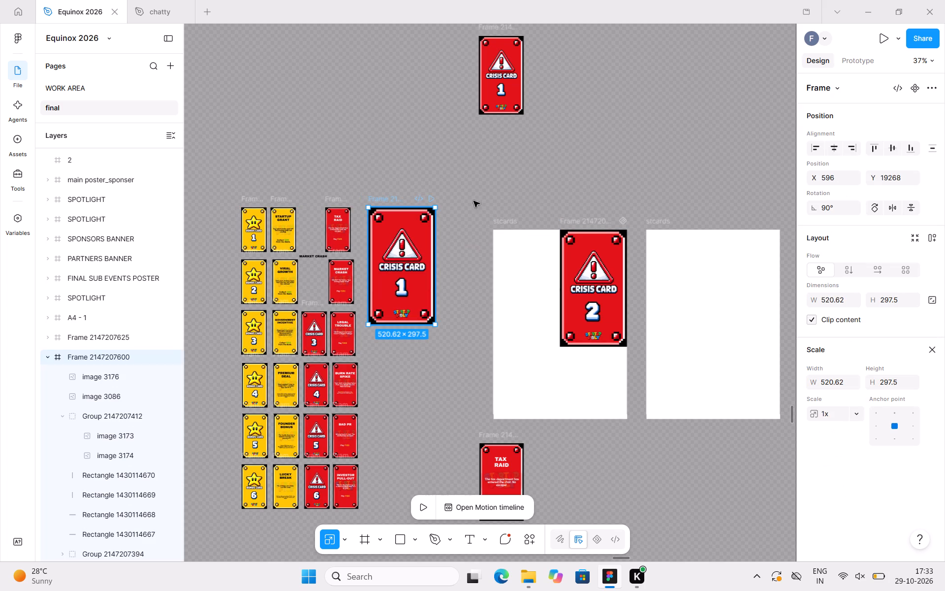
# Rotate Crisis Card 2 to 0° and align it with the first stcards sheet's upper-left corner at X 1152, Y 19367.
pyautogui.moveTo(568, 224); pyautogui.dragTo(569, 184)
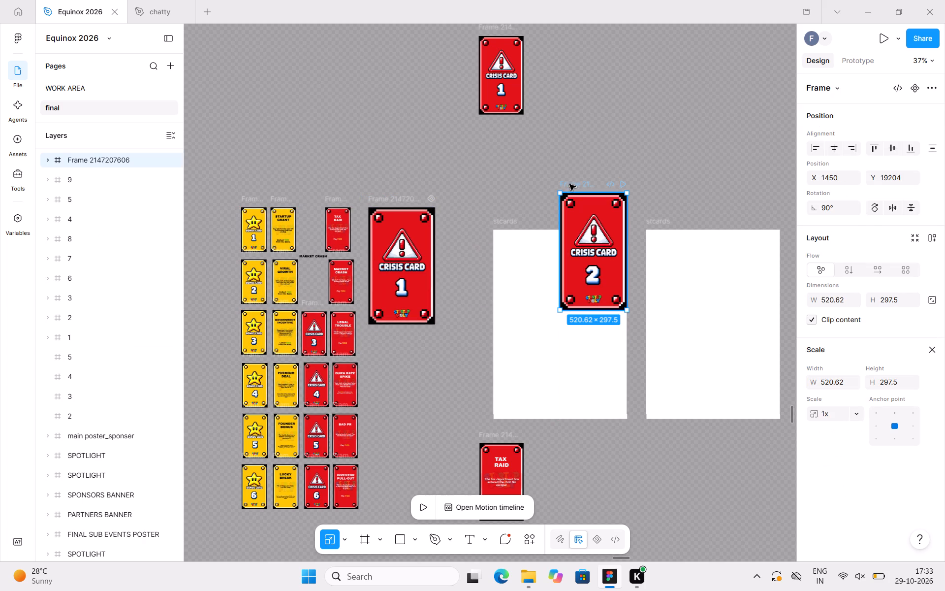
pyautogui.click(875, 208)
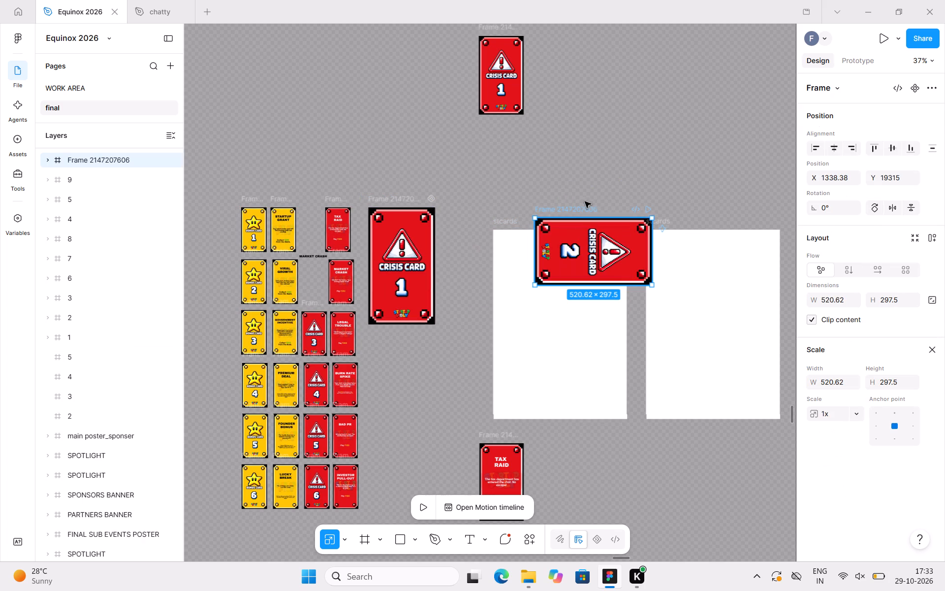
pyautogui.moveTo(577, 208); pyautogui.dragTo(535, 220)
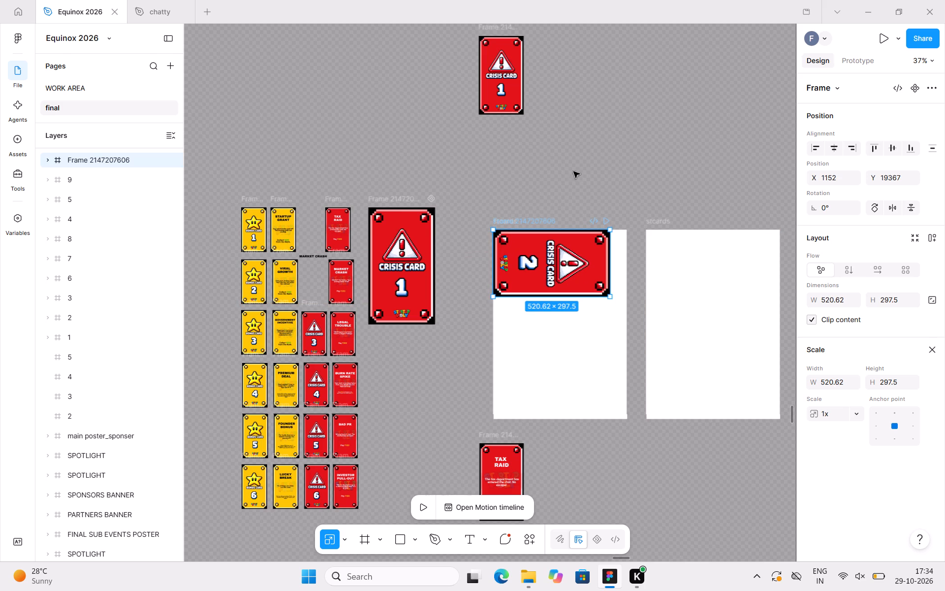
pyautogui.click(573, 171)
# Rotate Crisis Card 1 to 0° and place it inside the first stcards sheet below Crisis Card 2, at X 0, Y 444.
pyautogui.moveTo(397, 197); pyautogui.dragTo(420, 233)
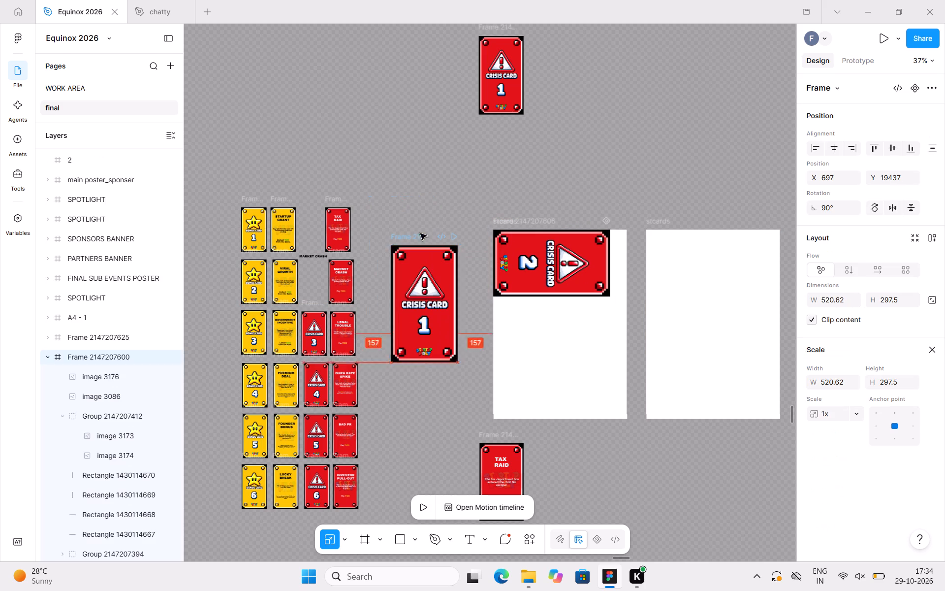
pyautogui.click(874, 212)
pyautogui.moveTo(399, 257); pyautogui.dragTo(542, 293)
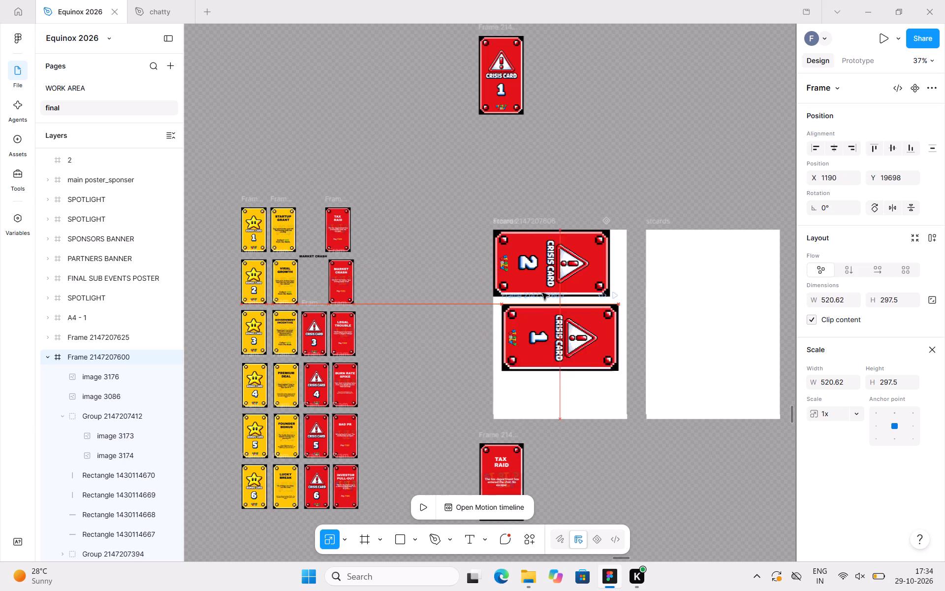
pyautogui.moveTo(542, 293); pyautogui.dragTo(536, 304)
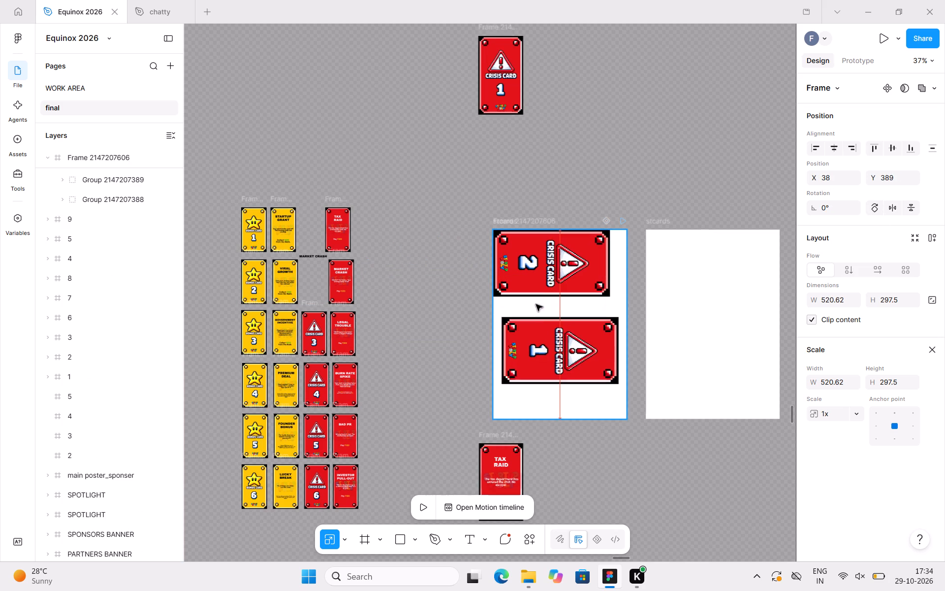
pyautogui.moveTo(536, 304); pyautogui.dragTo(534, 291)
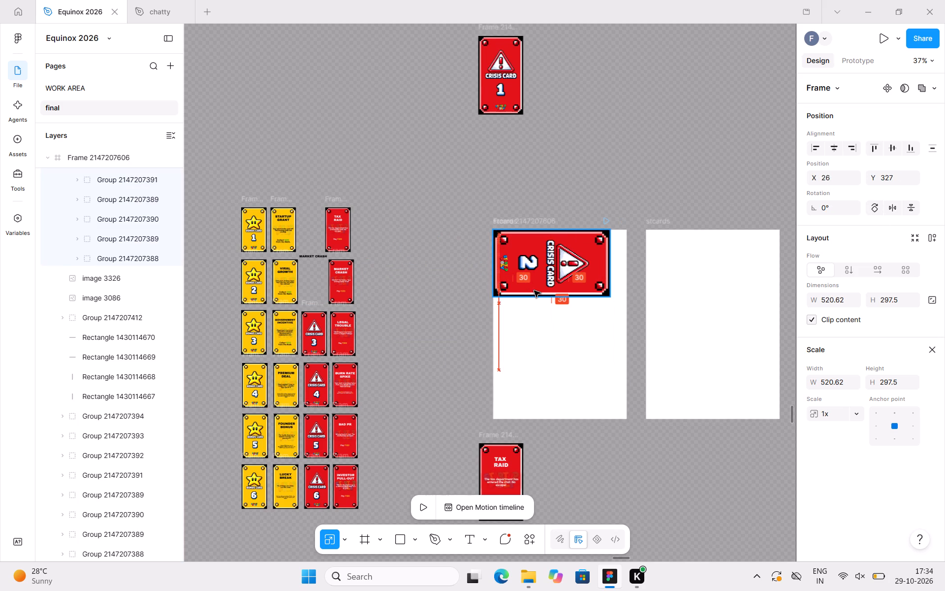
pyautogui.moveTo(534, 291); pyautogui.dragTo(528, 317)
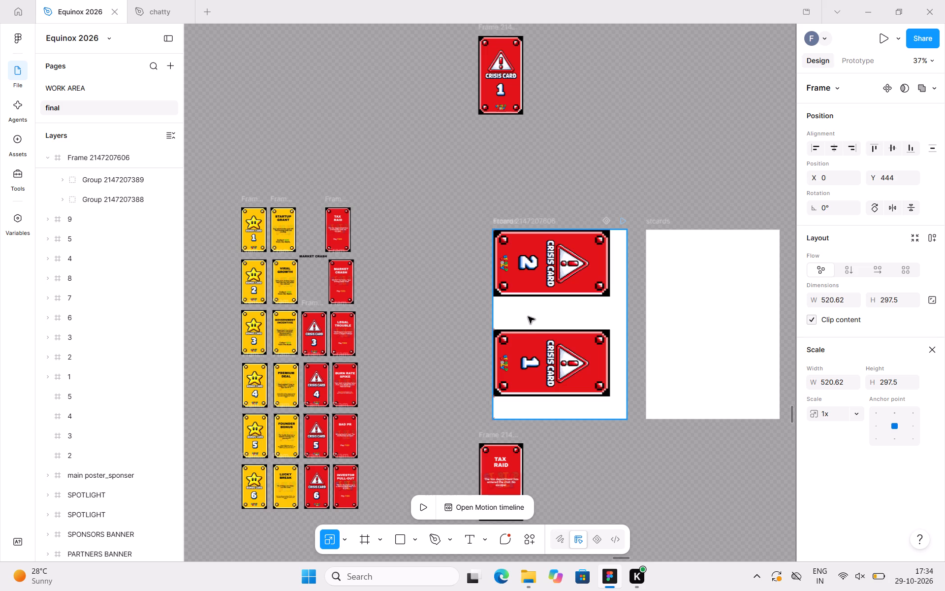
# Nudge Crisis Card 1 up against Crisis Card 2's lower edge, to Y 294 on the first stcards sheet.
pyautogui.hotkey('shift', 'Up')
pyautogui.hotkey('shift', 'Up')
pyautogui.hotkey('shift', 'Up')
pyautogui.hotkey('shift', 'Up')
pyautogui.hotkey('shift', 'Up')
pyautogui.hotkey('shift', 'Up')
pyautogui.hotkey('shift', 'Up')
pyautogui.hotkey('shift', 'Up')
pyautogui.hotkey('shift', 'Up')
pyautogui.hotkey('shift', 'Up')
pyautogui.hotkey('shift', 'Up')
pyautogui.hotkey('shift', 'Up')
pyautogui.hotkey('shift', 'Up')
pyautogui.hotkey('shift', 'Up')
pyautogui.hotkey('shift', 'Up')
pyautogui.hotkey('shift', 'Up')
pyautogui.hotkey('shift', 'Up')
pyautogui.hotkey('shift', 'Up')
pyautogui.hotkey('shift', 'Up')
pyautogui.hotkey('shift', 'Up')
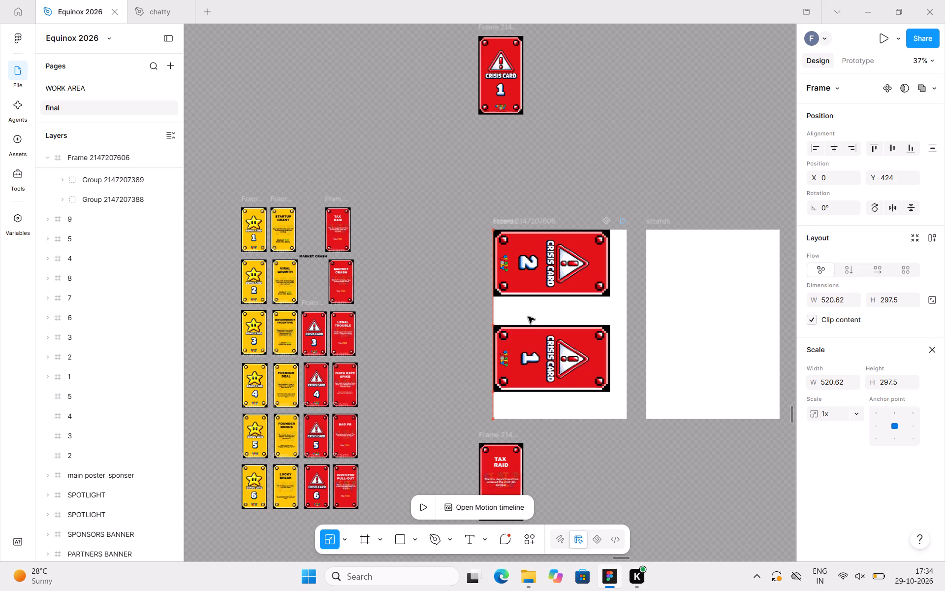
pyautogui.hotkey('shift', 'Down')
pyautogui.hotkey('shift', 'Down')
pyautogui.hotkey('shift', 'Down')
pyautogui.hotkey('shift', 'Down')
pyautogui.hotkey('shift', 'Down')
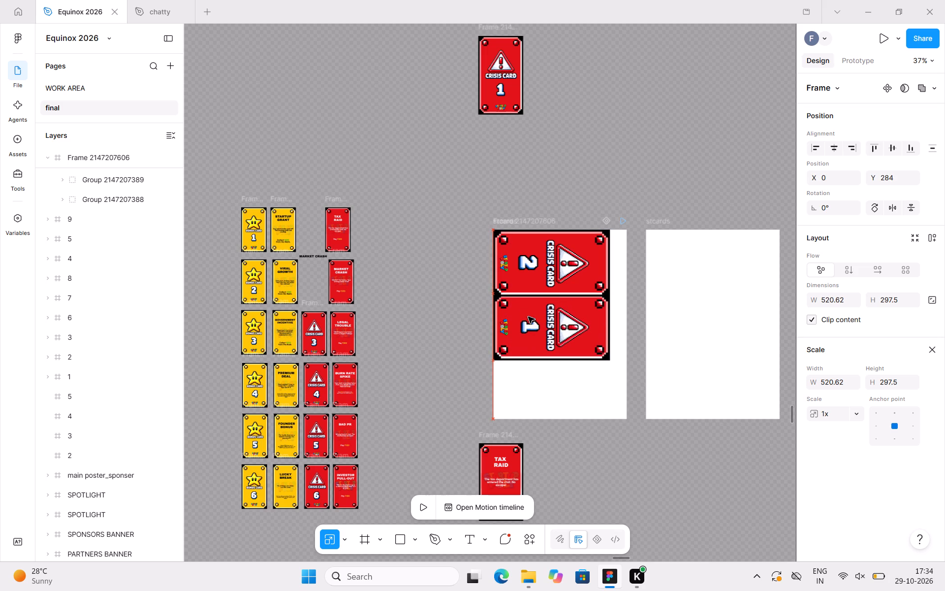
pyautogui.hotkey('shift', 'Down')
pyautogui.hotkey('shift', 'Up')
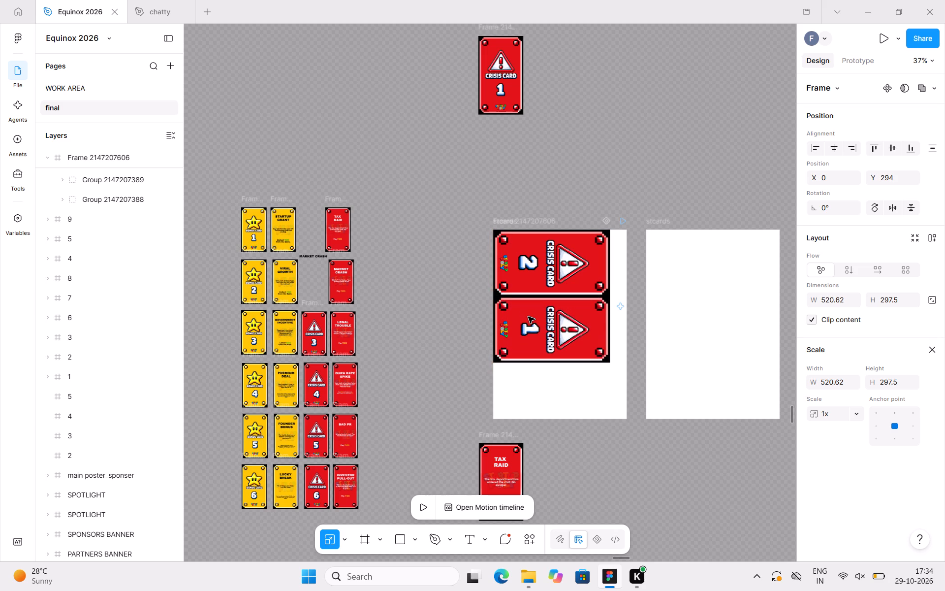
pyautogui.click(437, 339)
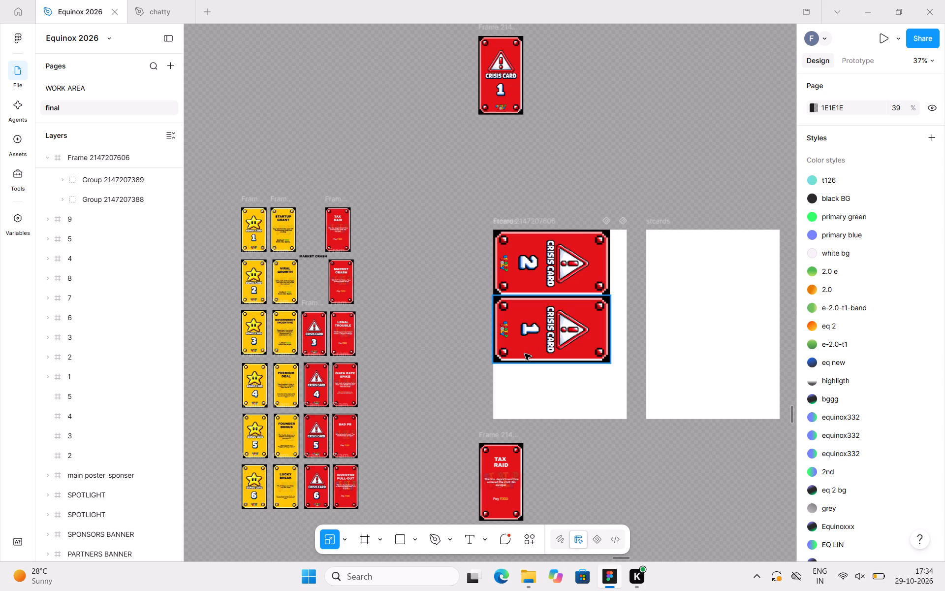
pyautogui.moveTo(525, 354); pyautogui.dragTo(527, 375, button='right')
pyautogui.click(406, 390)
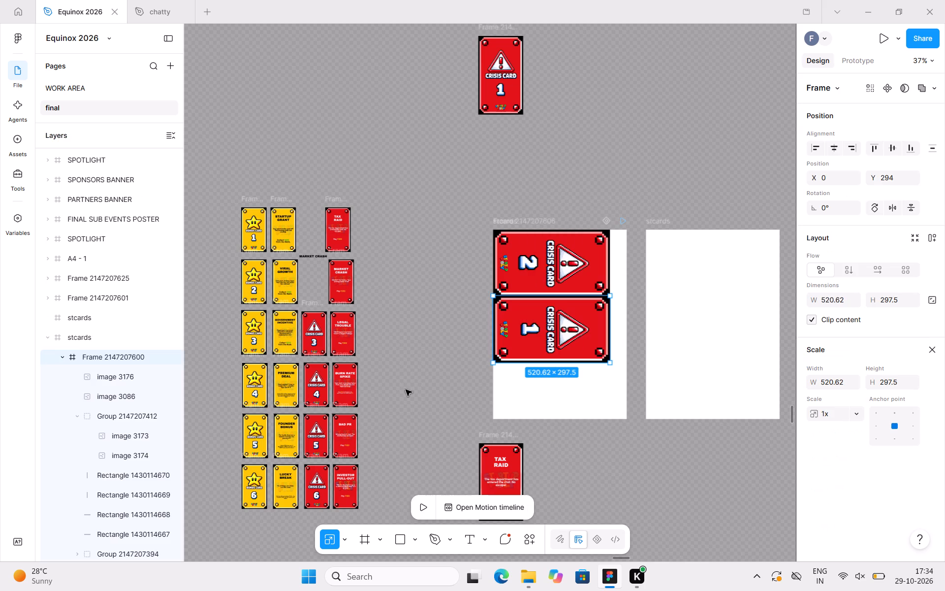
pyautogui.click(406, 390)
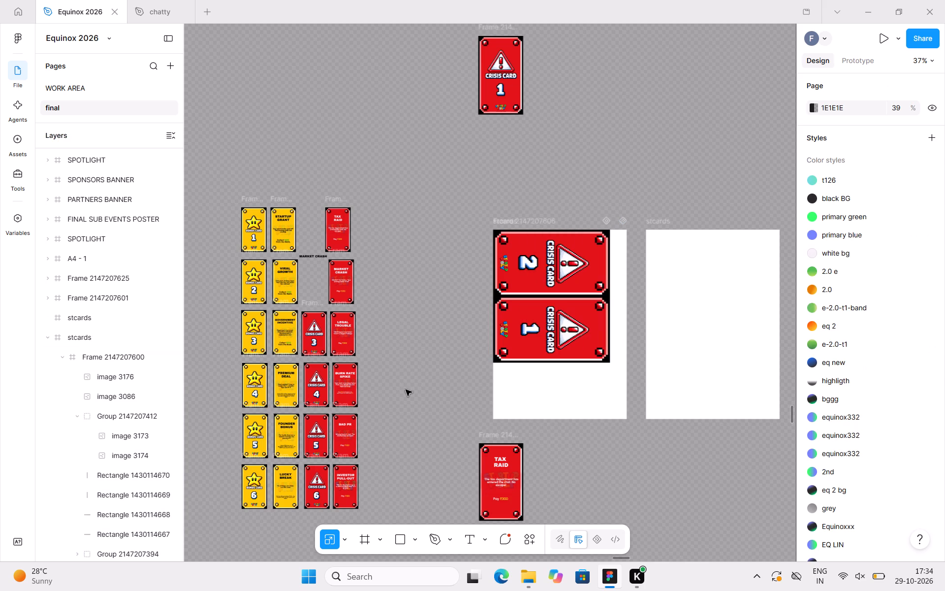
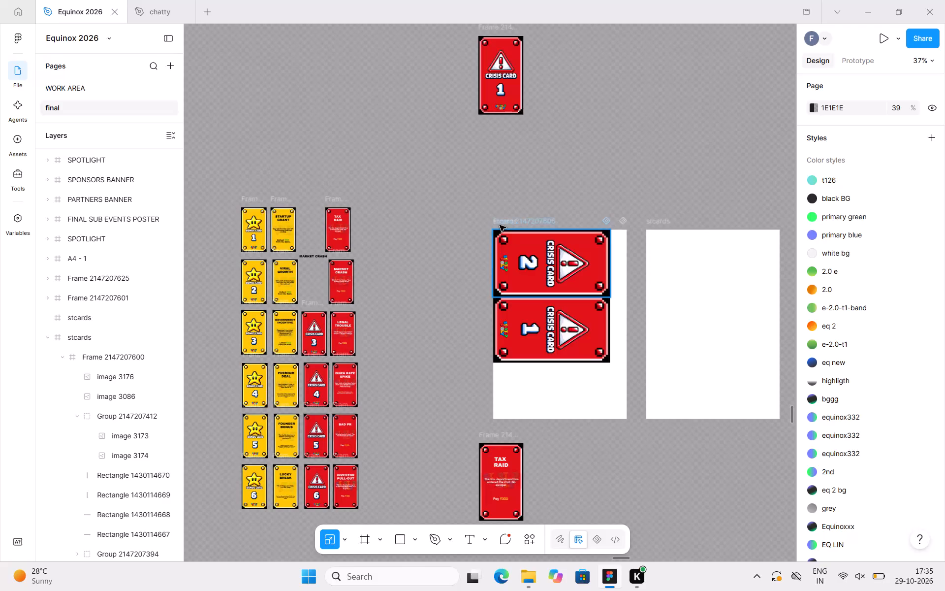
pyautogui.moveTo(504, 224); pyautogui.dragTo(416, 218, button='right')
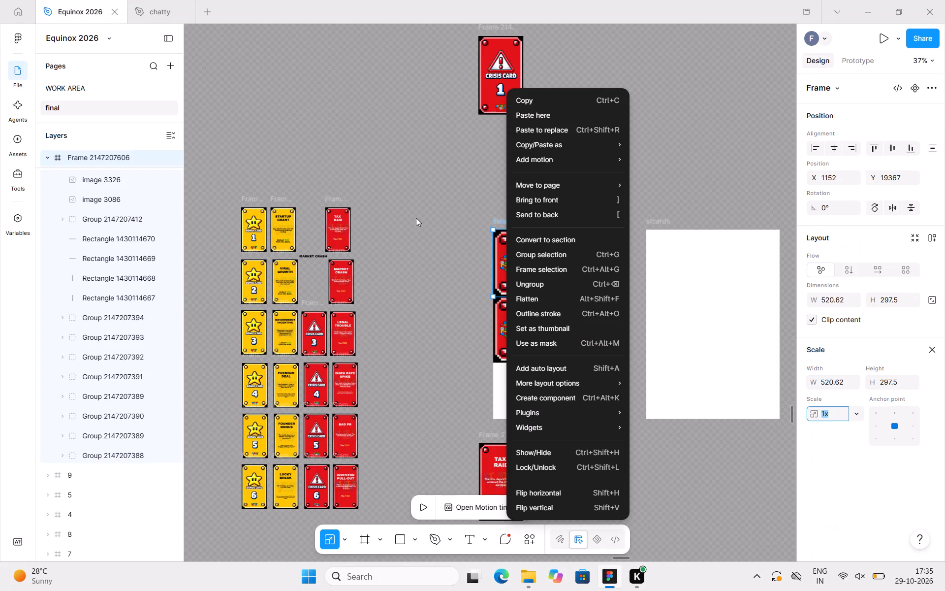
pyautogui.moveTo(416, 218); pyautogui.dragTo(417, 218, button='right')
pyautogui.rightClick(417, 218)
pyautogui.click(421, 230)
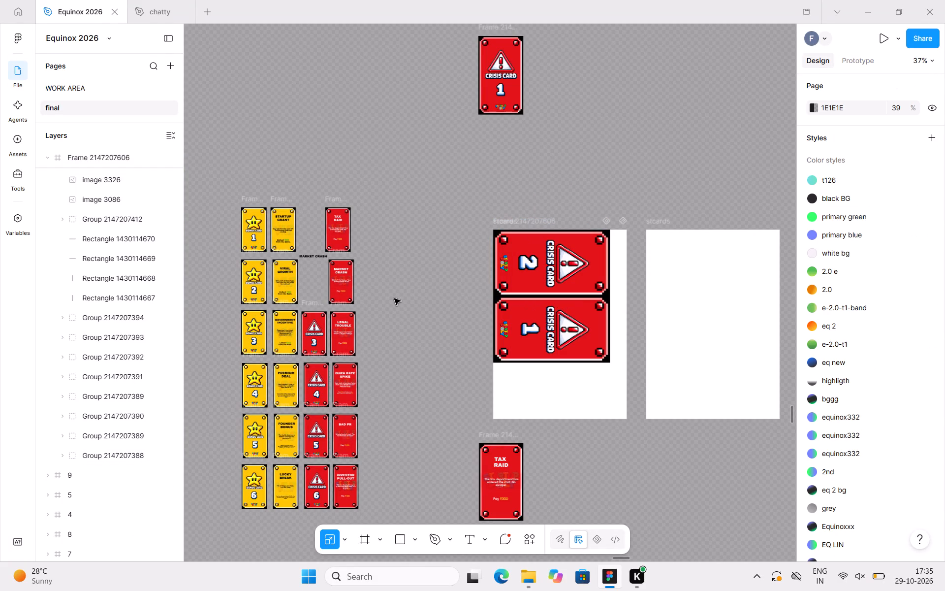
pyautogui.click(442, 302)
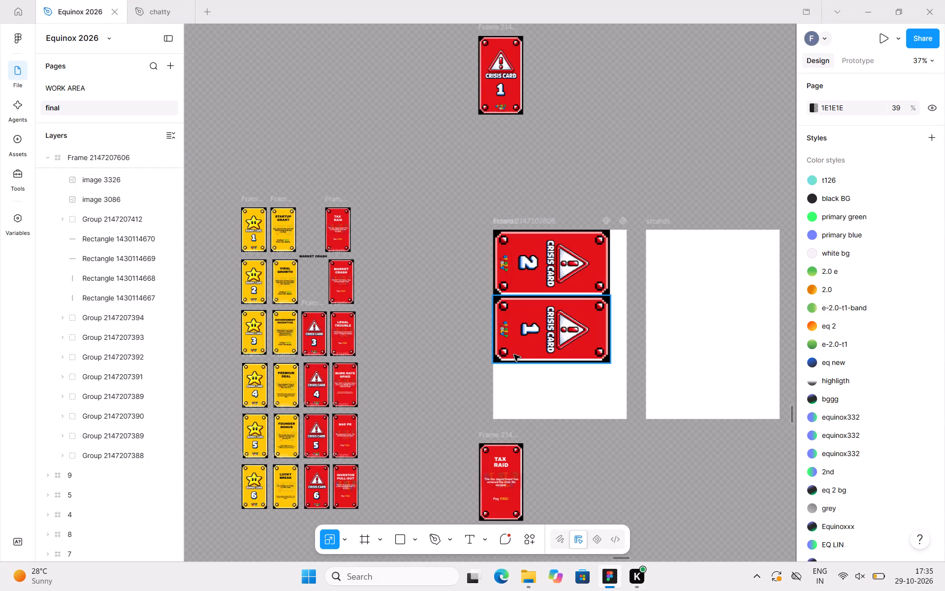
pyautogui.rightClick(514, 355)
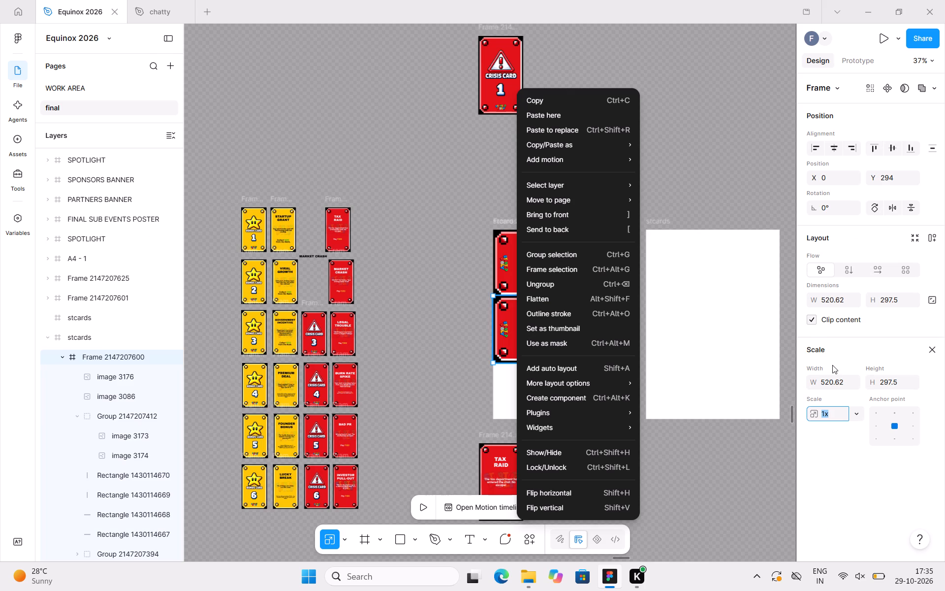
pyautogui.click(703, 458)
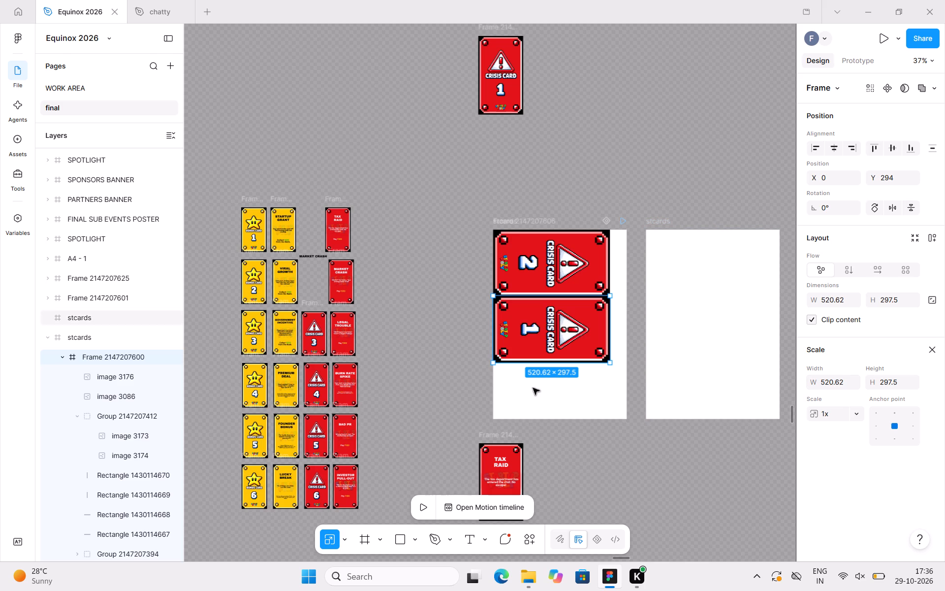
# Create a new frame in the empty area below the second stcards sheet and size it 397 × 561.
pyautogui.click(437, 367)
pyautogui.press('f')
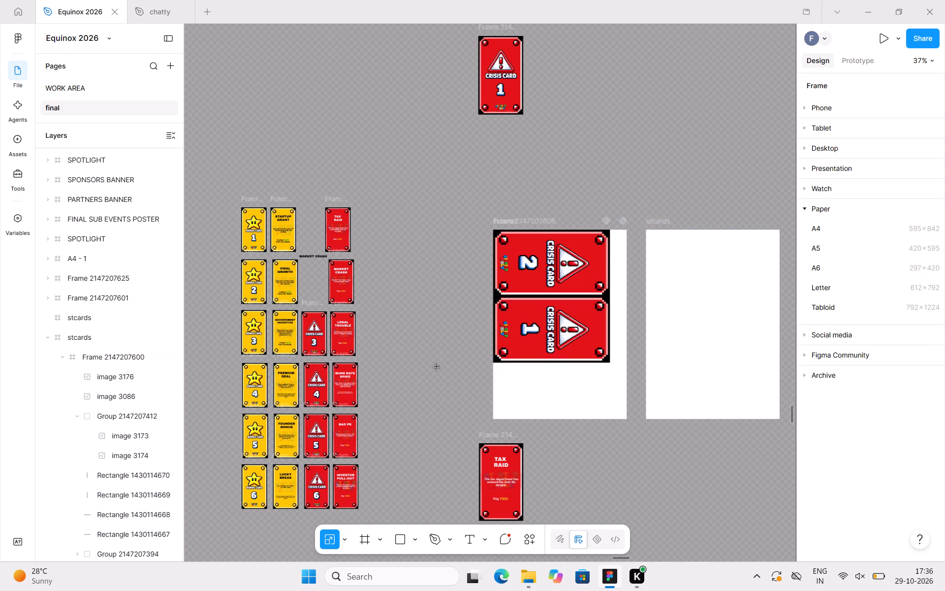
pyautogui.hscroll(-3, 437, 367)
pyautogui.click(519, 368)
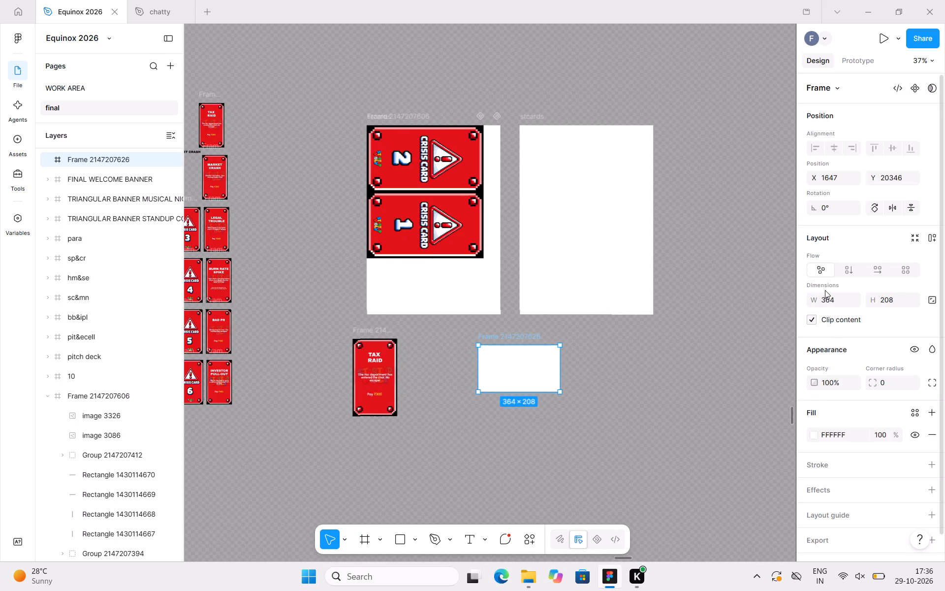
pyautogui.click(826, 297)
pyautogui.press('BackSpace')
pyautogui.write('397')
pyautogui.click(897, 295)
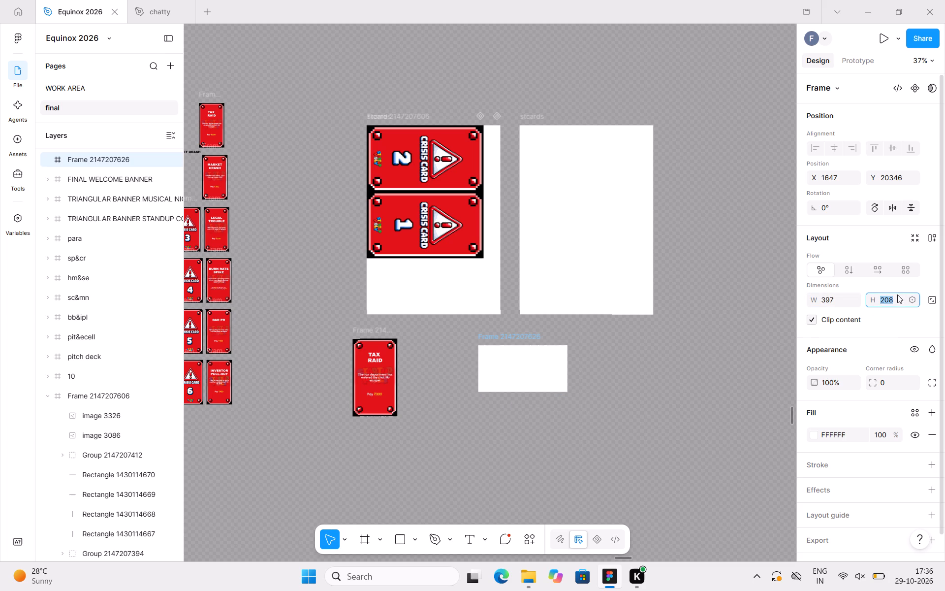
pyautogui.press('BackSpace')
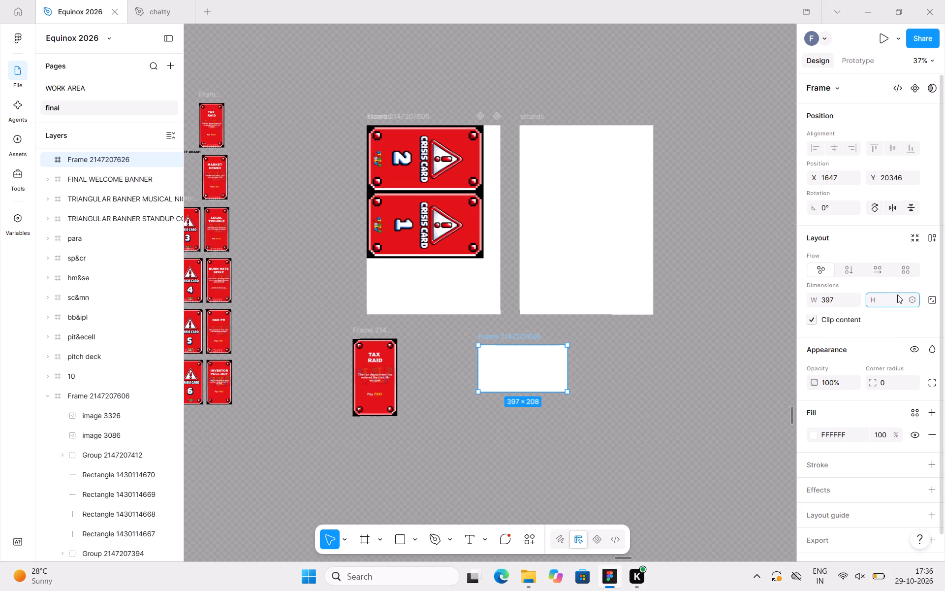
pyautogui.write('561')
pyautogui.press('Return')
pyautogui.click(707, 364)
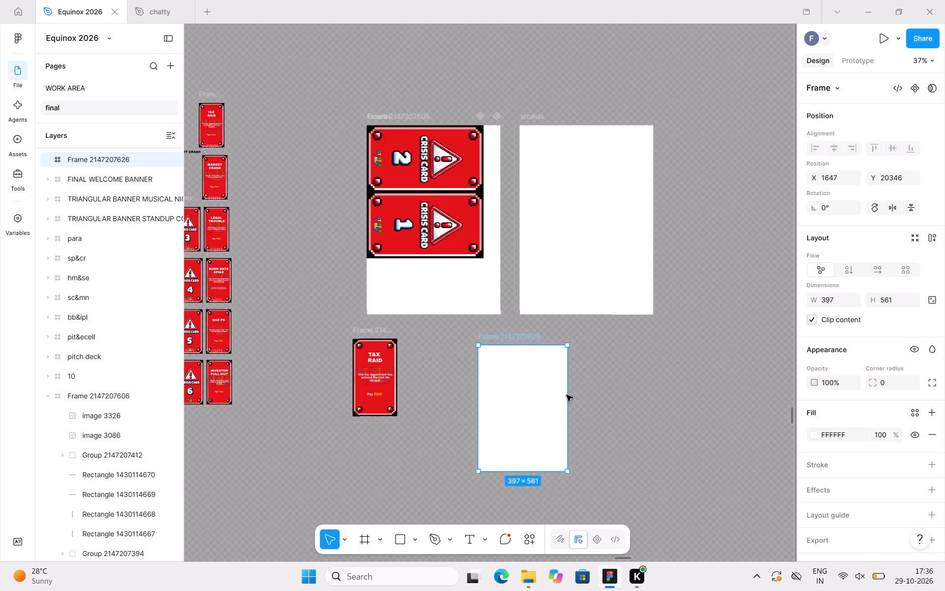
# Change the 397 × 561 frame's fill to solid red FF0000.
pyautogui.click(504, 403)
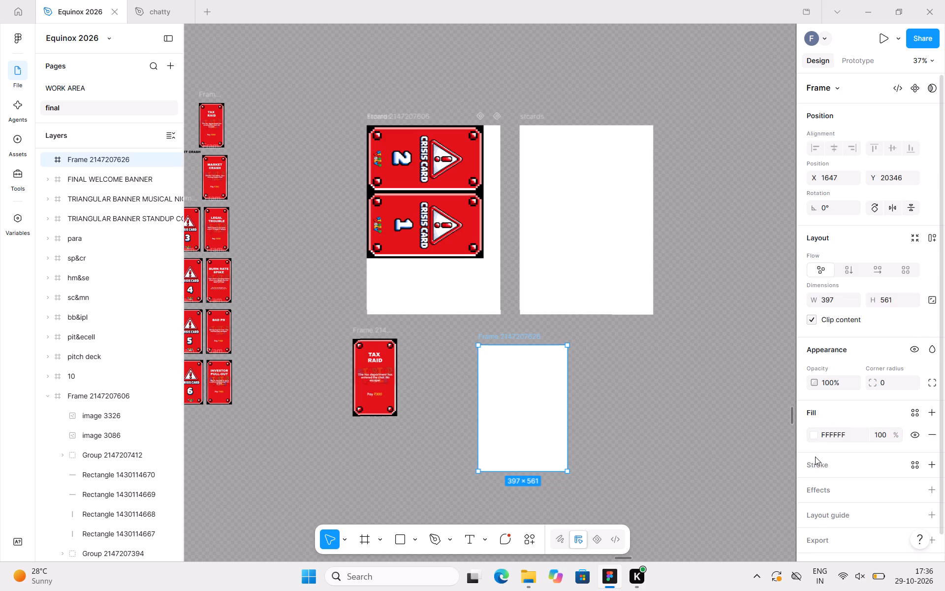
pyautogui.click(815, 436)
pyautogui.moveTo(691, 312); pyautogui.dragTo(833, 422)
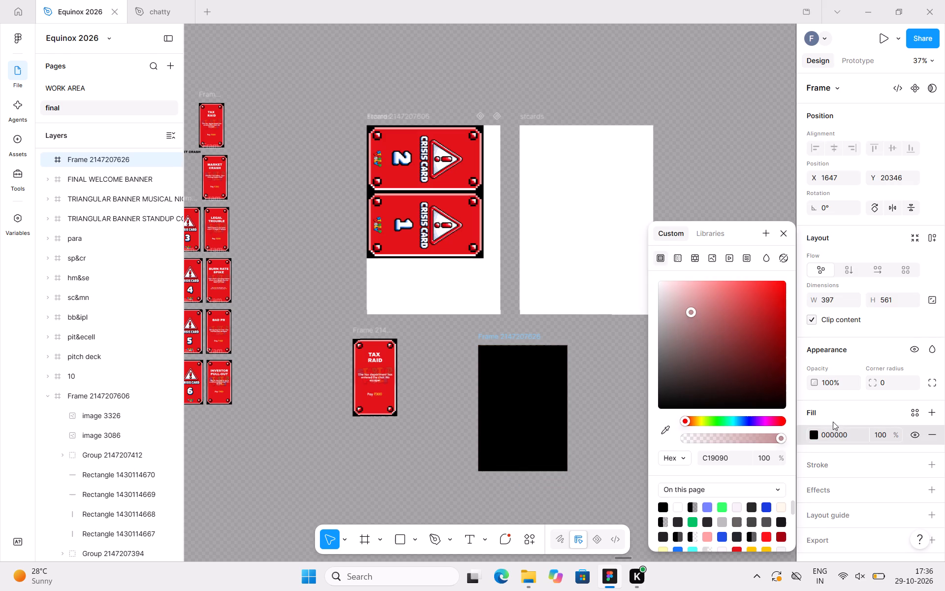
pyautogui.moveTo(833, 422); pyautogui.dragTo(831, 420)
pyautogui.moveTo(761, 319); pyautogui.dragTo(828, 228)
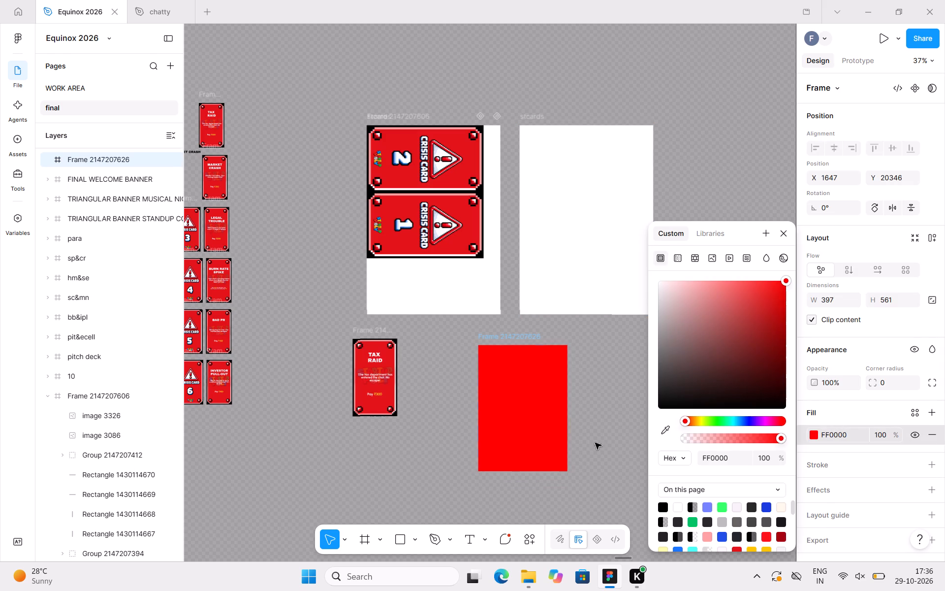
pyautogui.click(608, 398)
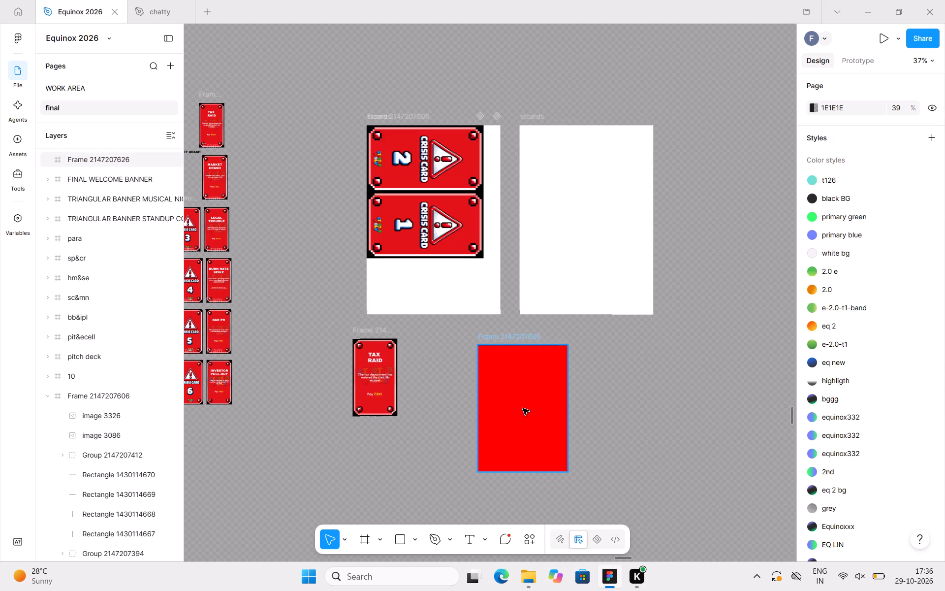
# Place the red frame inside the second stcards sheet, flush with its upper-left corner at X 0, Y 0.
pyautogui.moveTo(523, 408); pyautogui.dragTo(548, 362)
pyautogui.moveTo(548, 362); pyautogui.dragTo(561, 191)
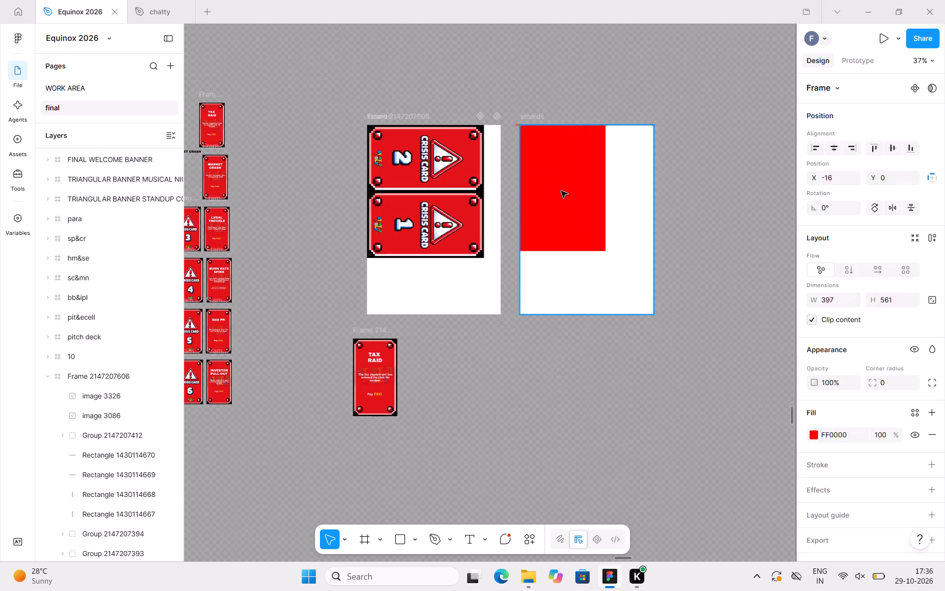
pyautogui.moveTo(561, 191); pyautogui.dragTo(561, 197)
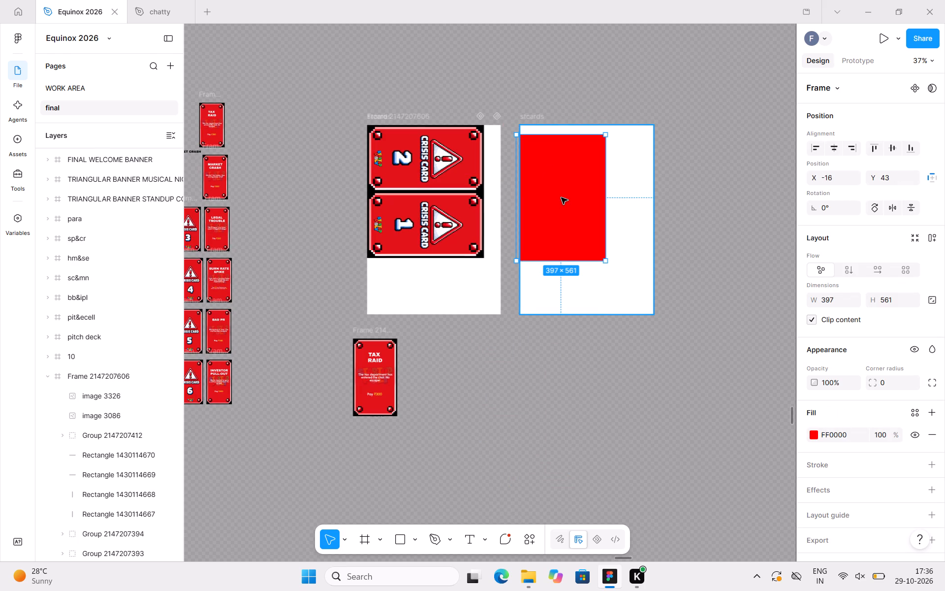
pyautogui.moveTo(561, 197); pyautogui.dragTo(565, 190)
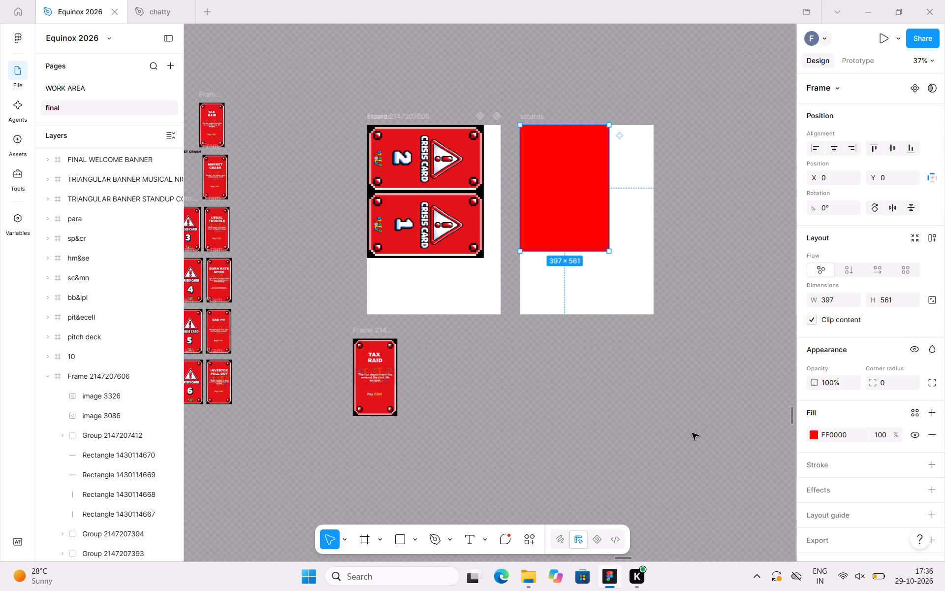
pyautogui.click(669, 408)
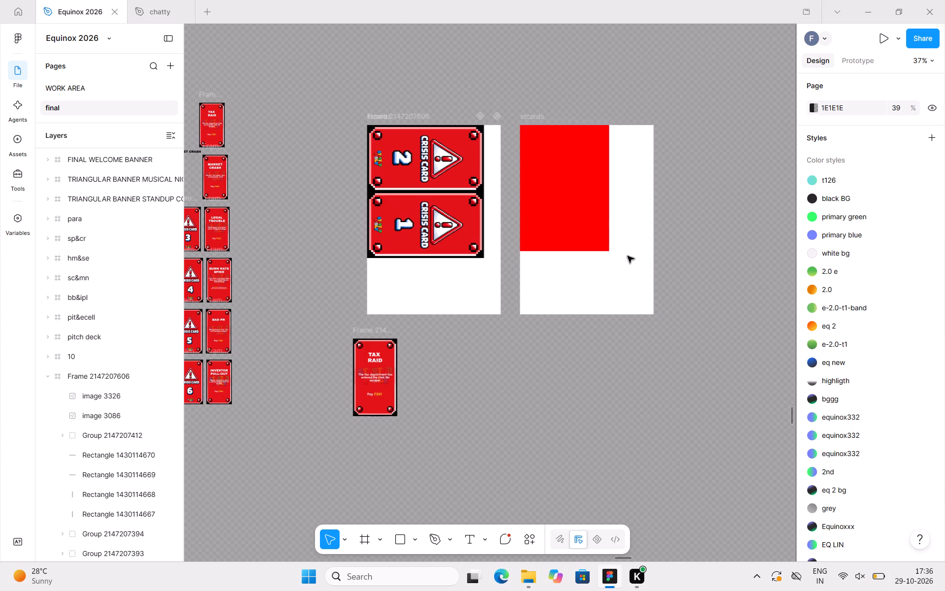
# Move the red frame off the second stcards sheet into the empty area above and beside it, at X 2428, Y 18767.
pyautogui.click(588, 211)
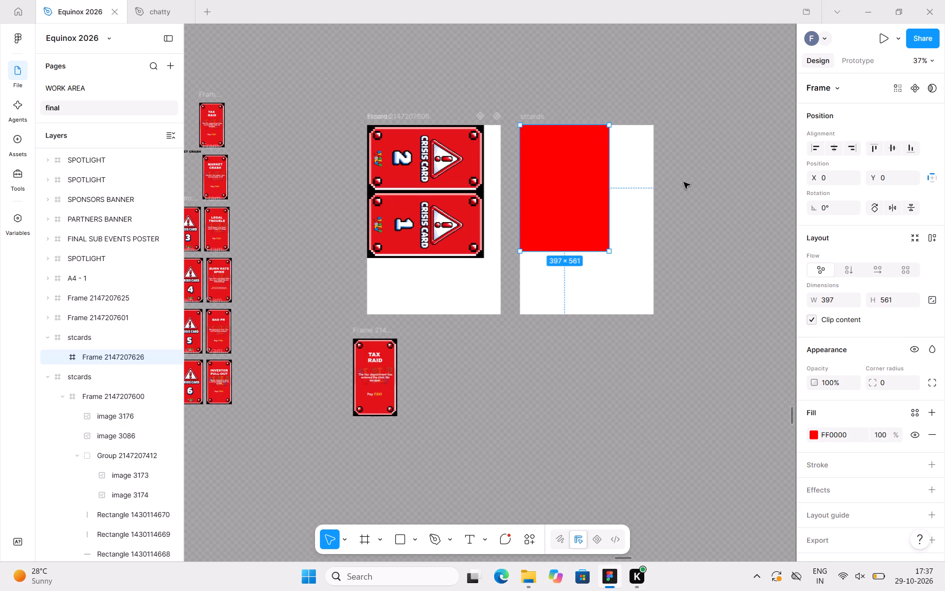
pyautogui.moveTo(561, 172); pyautogui.dragTo(694, 133)
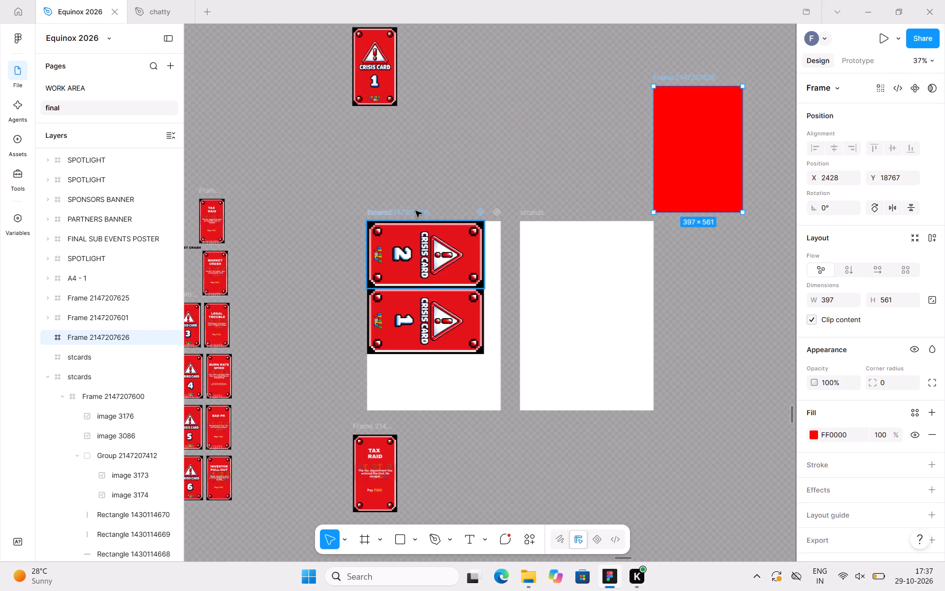
# Rotate Crisis Card 2 to 90° and align it with the second stcards sheet's upper-left corner at X 1833, Y 19367.
pyautogui.moveTo(416, 211); pyautogui.dragTo(429, 140)
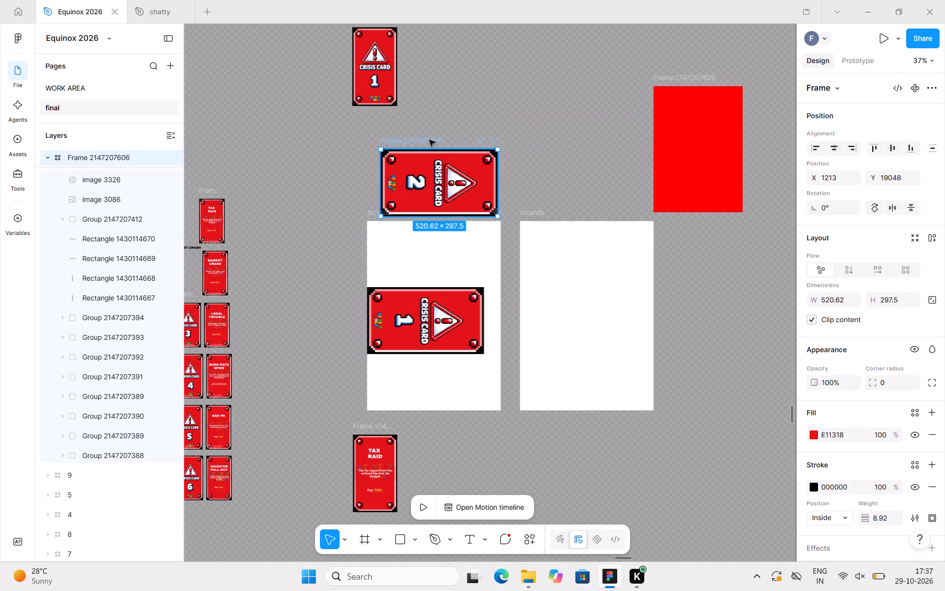
pyautogui.click(829, 206)
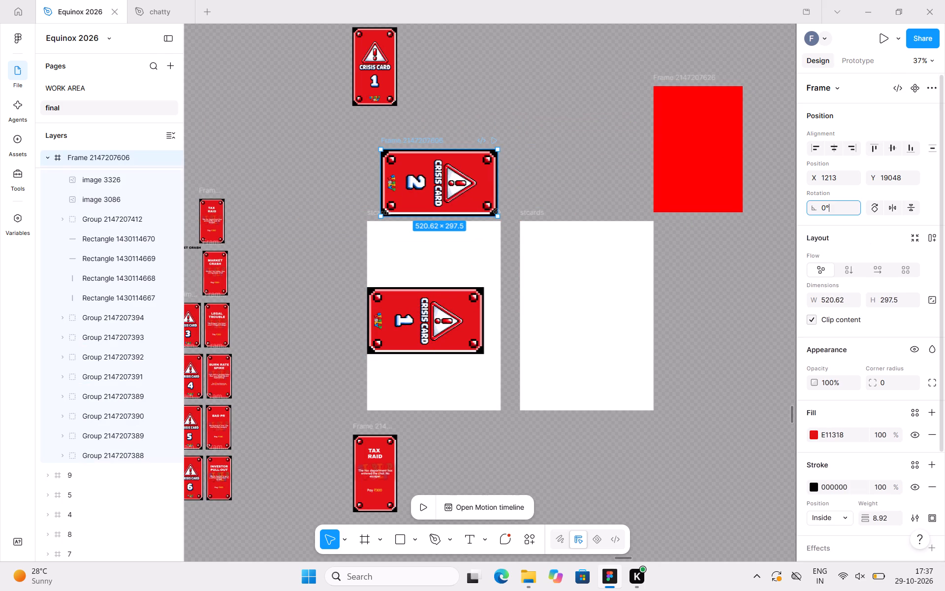
pyautogui.write('90')
pyautogui.press('Return')
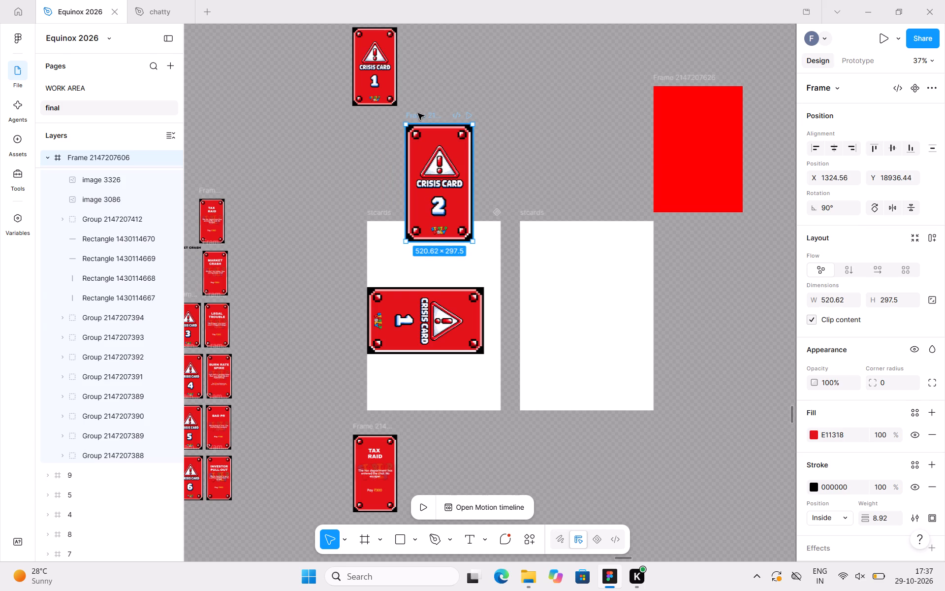
pyautogui.moveTo(418, 113); pyautogui.dragTo(529, 210)
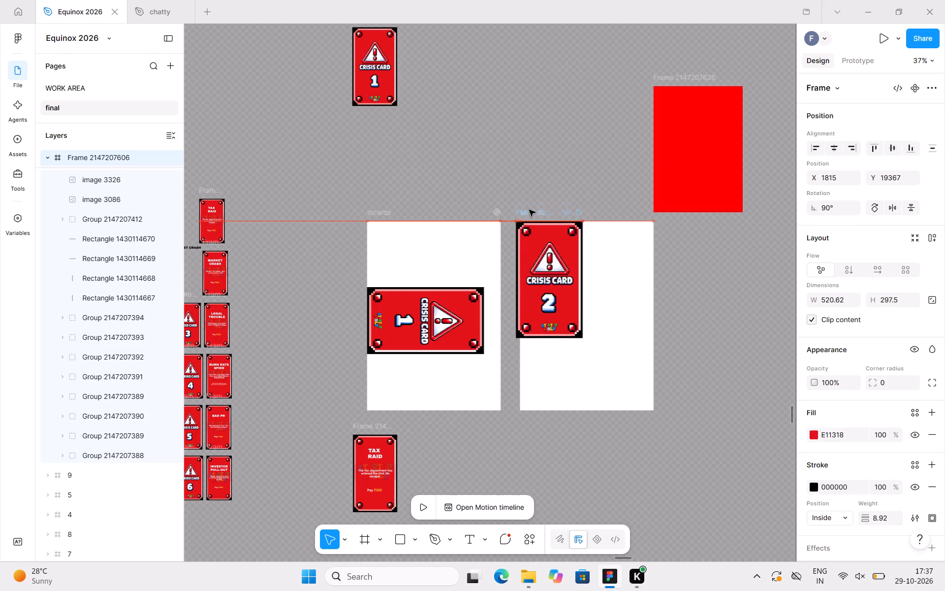
pyautogui.moveTo(529, 210); pyautogui.dragTo(531, 212)
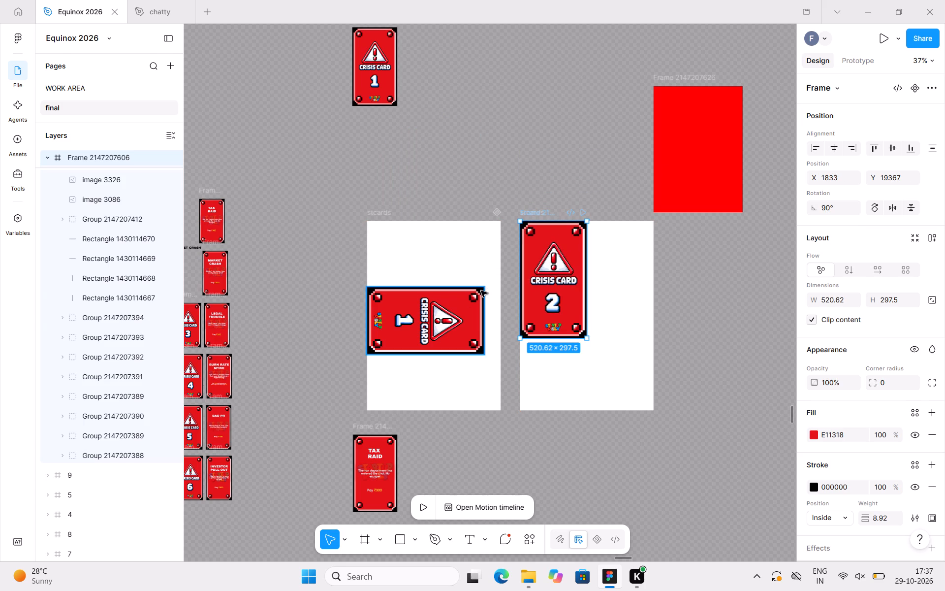
# Move Crisis Card 1 from the first stcards sheet onto the second one and rotate it to 90°.
pyautogui.click(419, 299)
pyautogui.moveTo(419, 299); pyautogui.dragTo(651, 303)
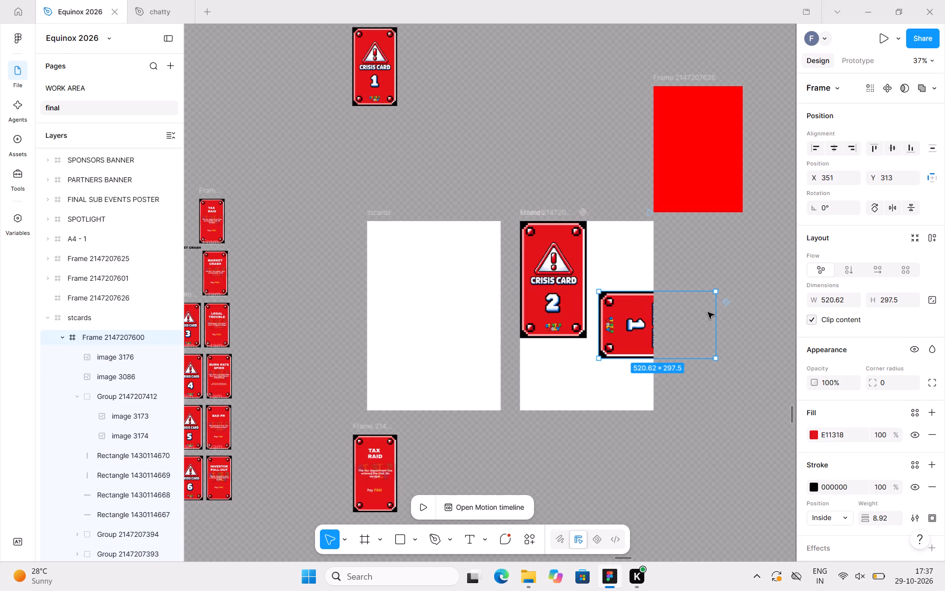
pyautogui.click(839, 206)
pyautogui.write('90')
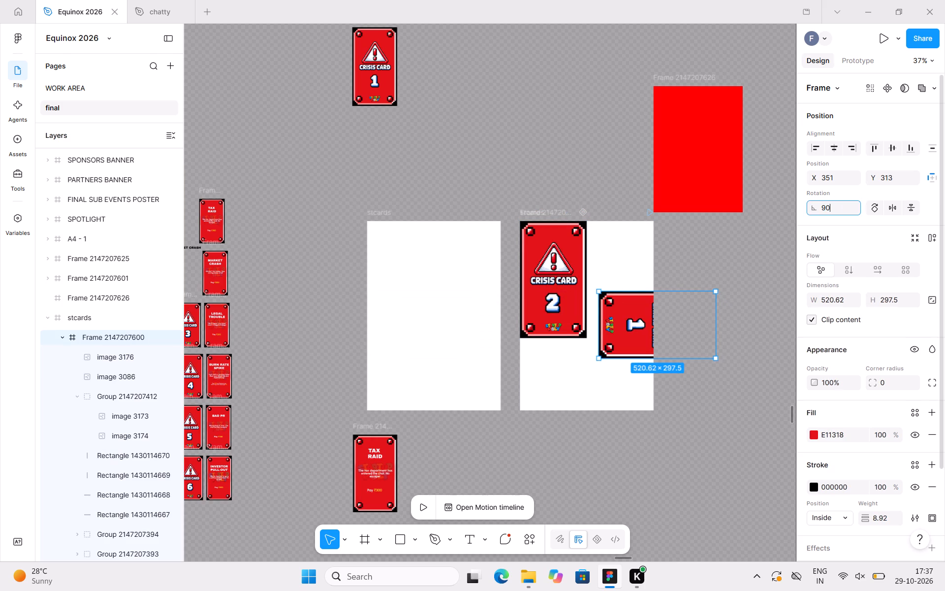
pyautogui.press('Return')
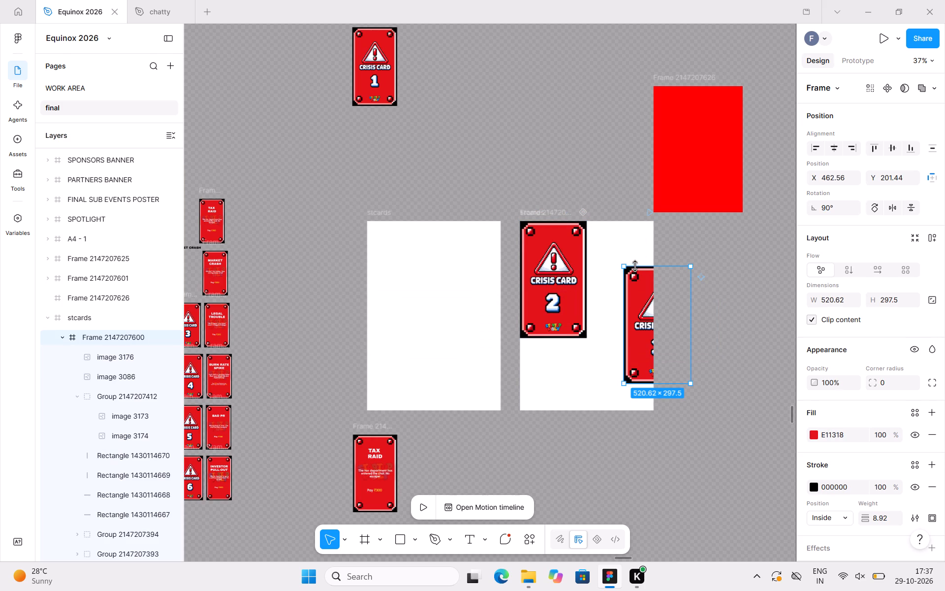
# Place Crisis Card 1 edge to edge beside Crisis Card 2 at X 2130, with their top edges level on the second stcards sheet.
pyautogui.moveTo(648, 290); pyautogui.dragTo(727, 271)
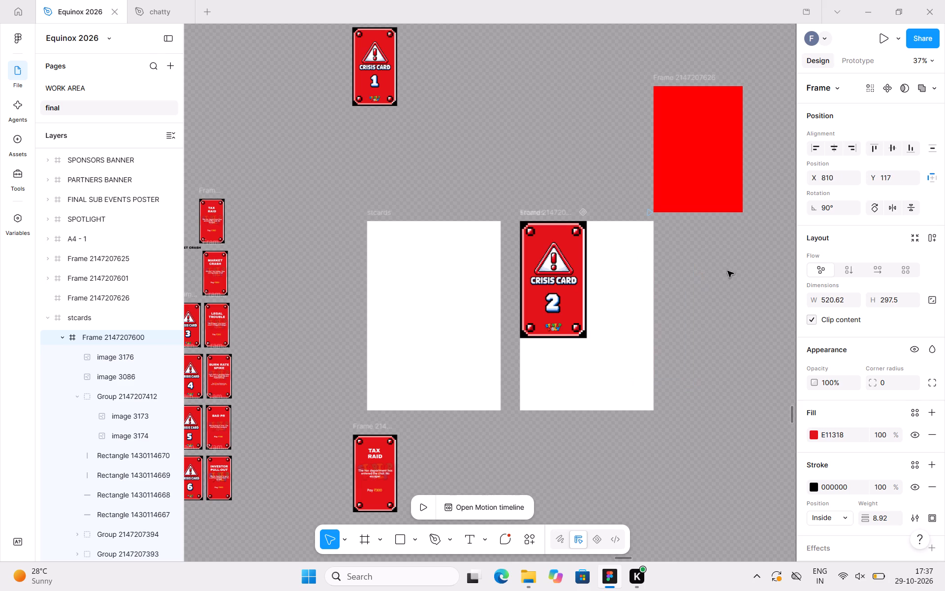
pyautogui.moveTo(727, 271); pyautogui.dragTo(727, 276)
pyautogui.moveTo(721, 242); pyautogui.dragTo(628, 238)
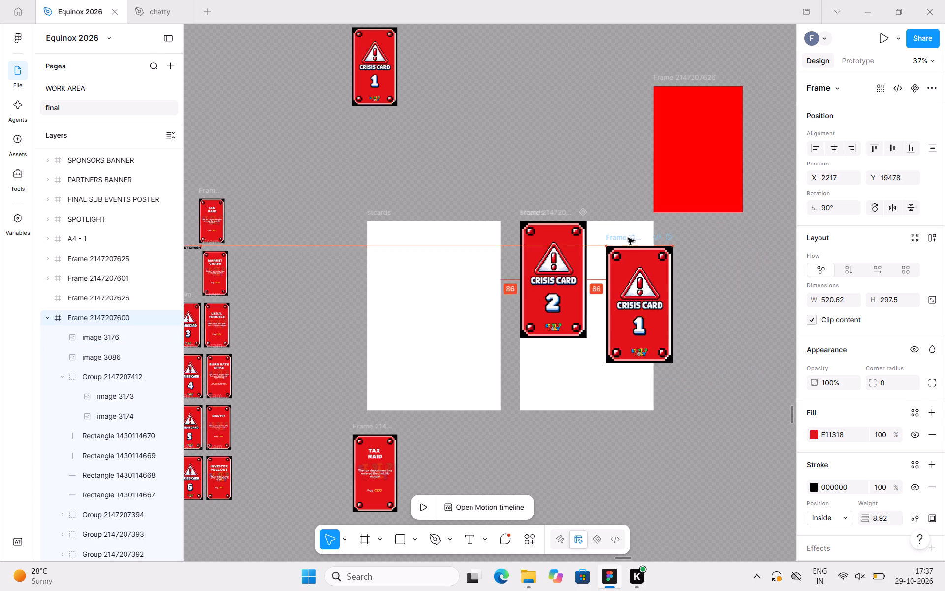
pyautogui.moveTo(628, 238); pyautogui.dragTo(606, 214)
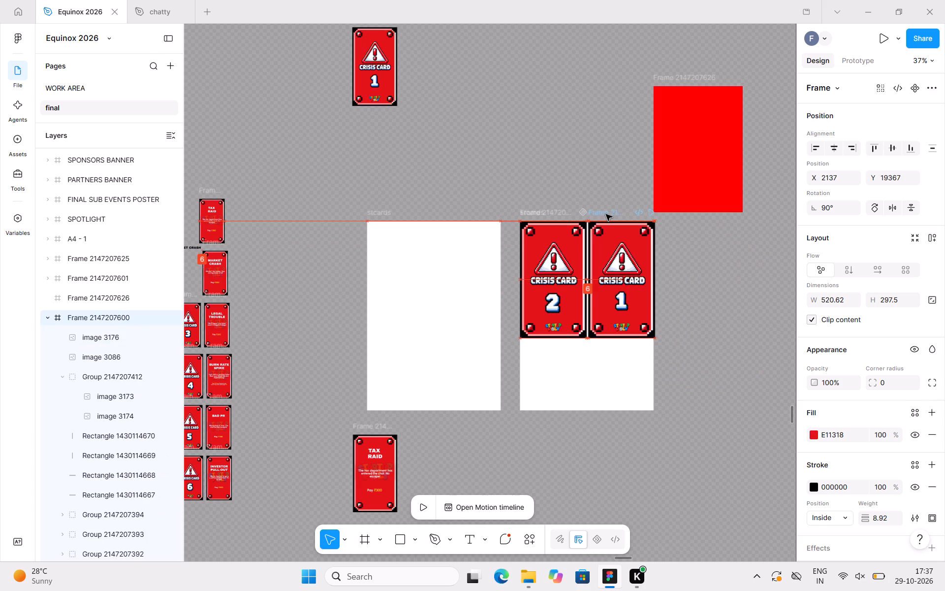
pyautogui.moveTo(606, 214); pyautogui.dragTo(606, 215)
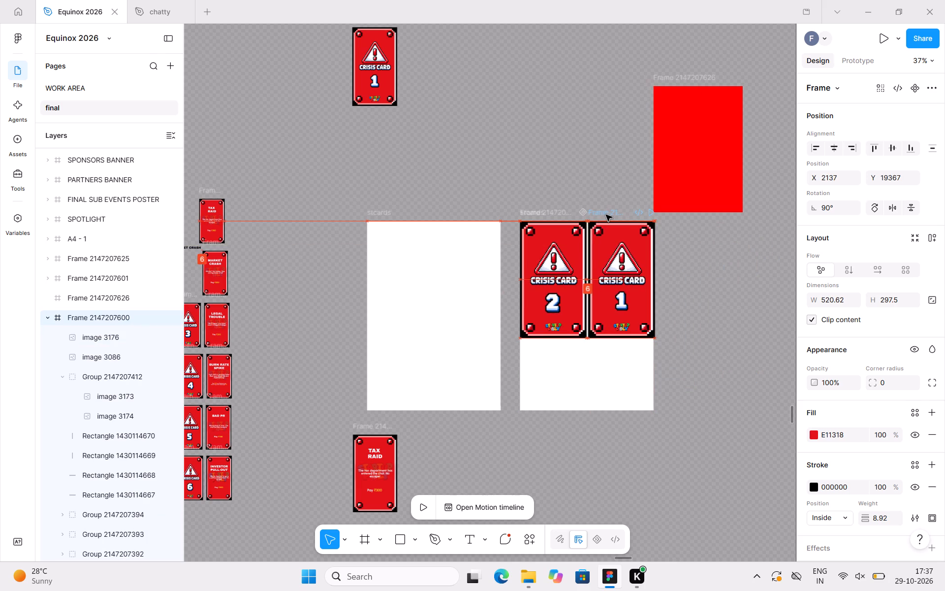
pyautogui.moveTo(606, 215); pyautogui.dragTo(604, 216)
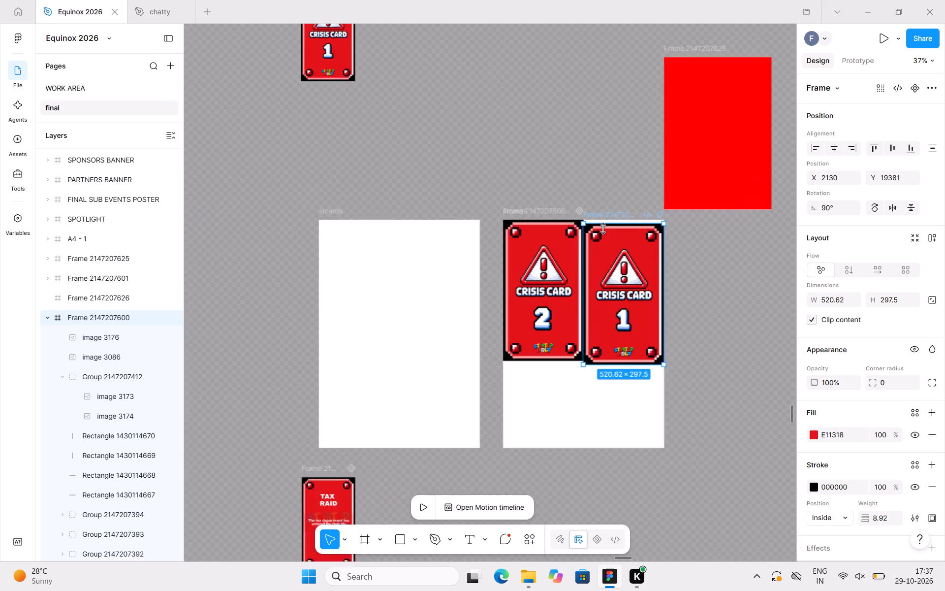
pyautogui.hotkey('shift', 'Right')
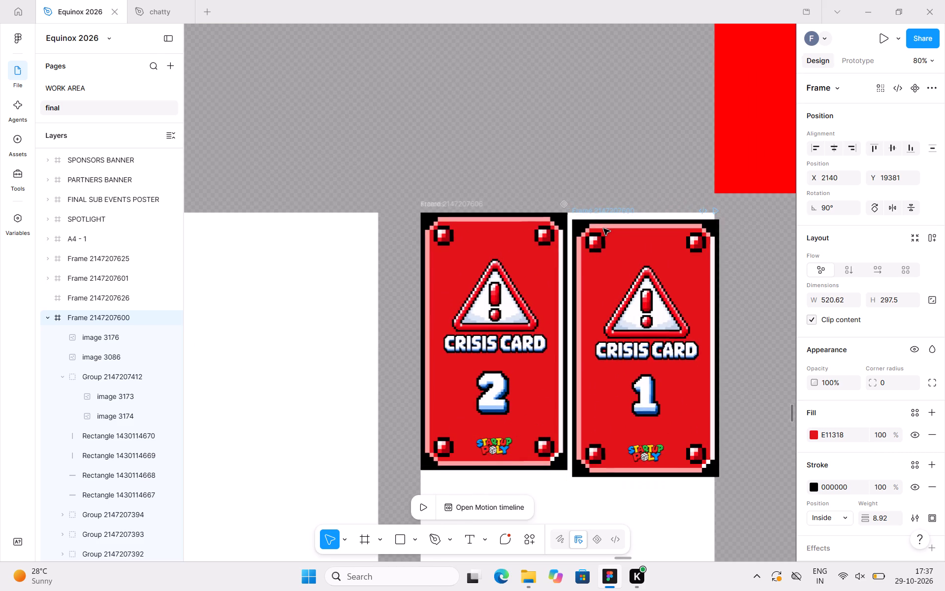
pyautogui.hotkey('shift', 'Left')
pyautogui.hotkey('shift', 'Up')
pyautogui.hotkey('shift', 'Up')
pyautogui.hotkey('shift', 'Down')
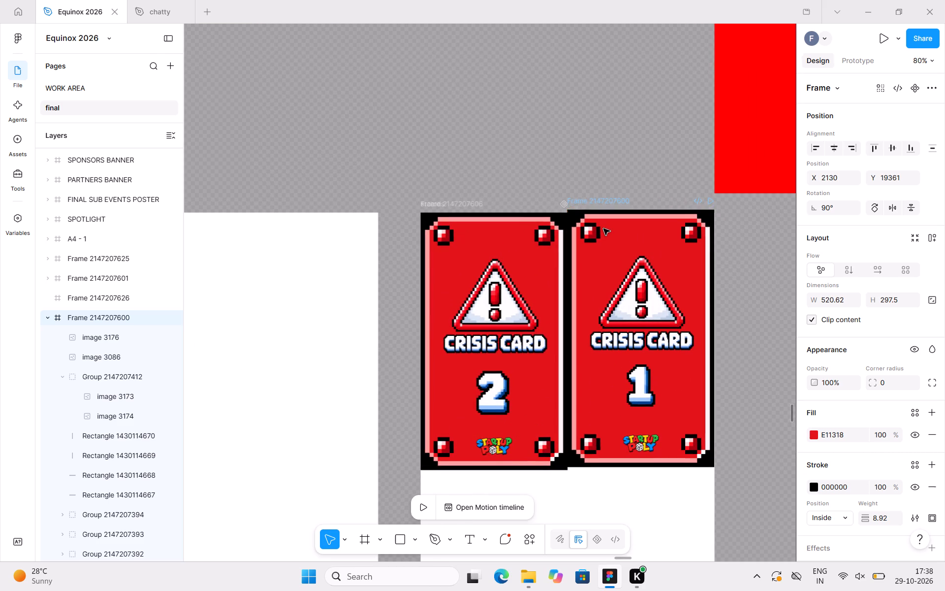
pyautogui.click(603, 229)
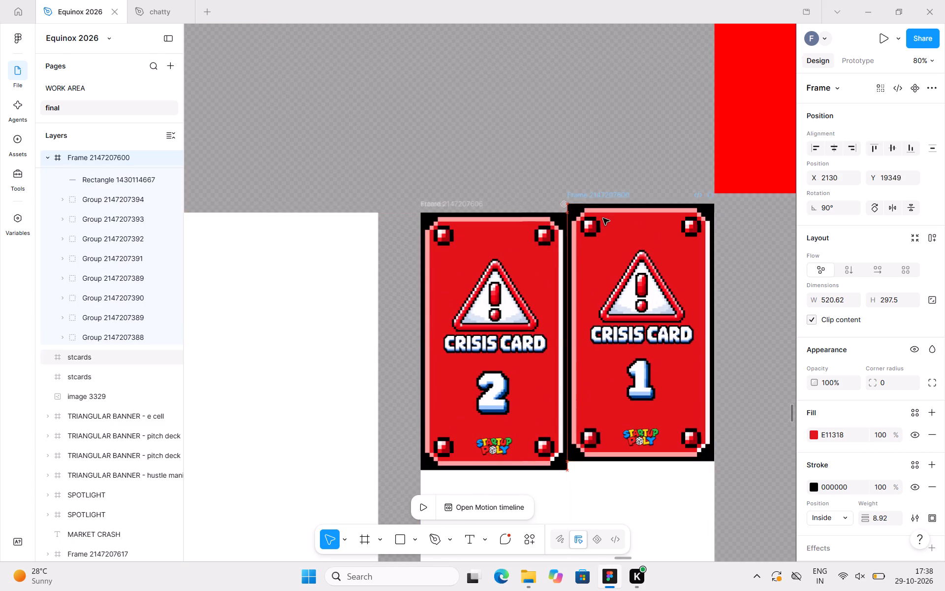
pyautogui.click(556, 122)
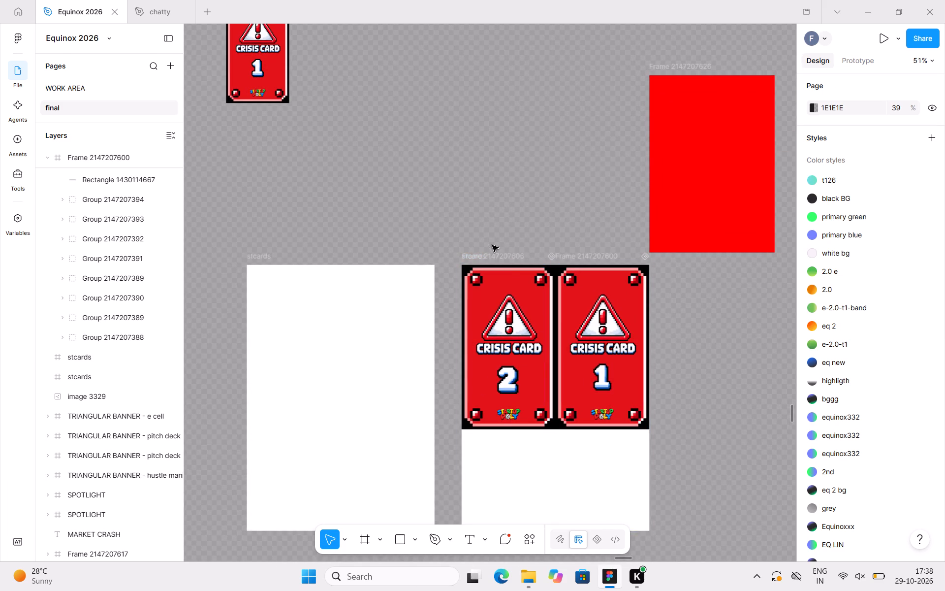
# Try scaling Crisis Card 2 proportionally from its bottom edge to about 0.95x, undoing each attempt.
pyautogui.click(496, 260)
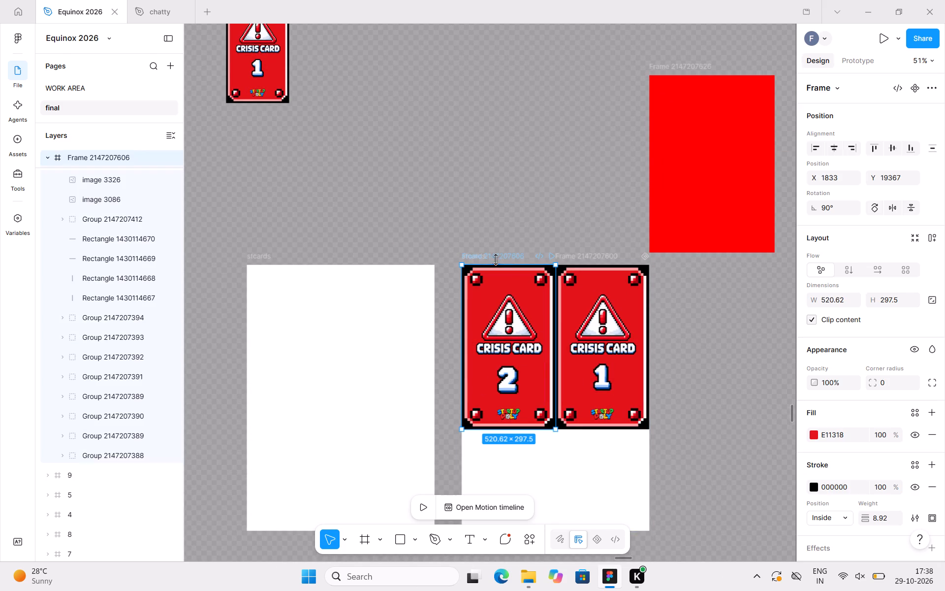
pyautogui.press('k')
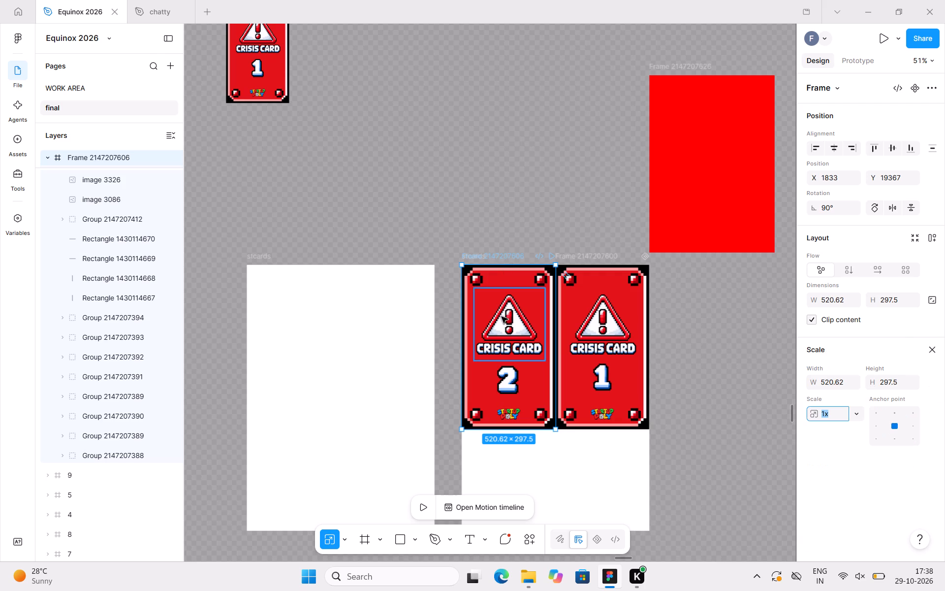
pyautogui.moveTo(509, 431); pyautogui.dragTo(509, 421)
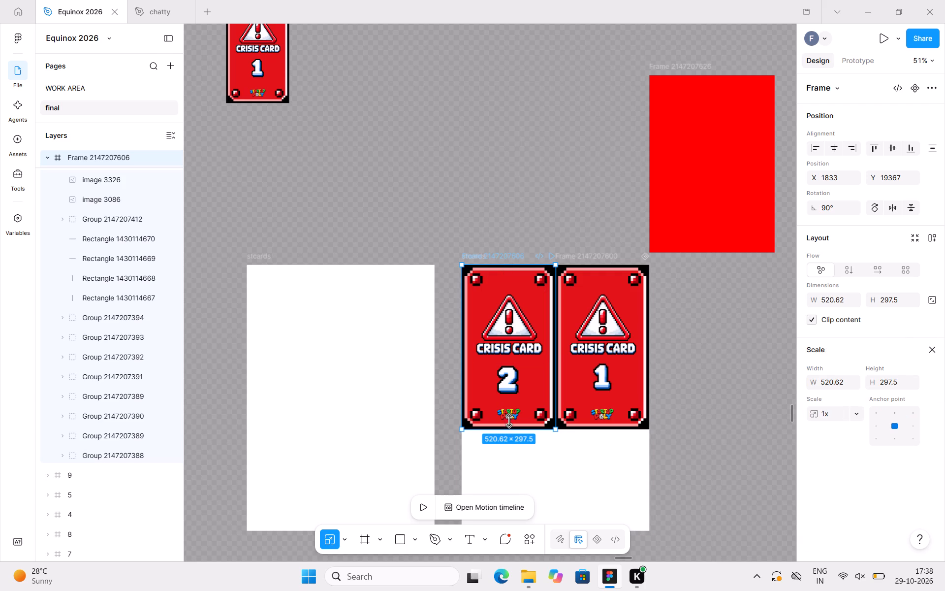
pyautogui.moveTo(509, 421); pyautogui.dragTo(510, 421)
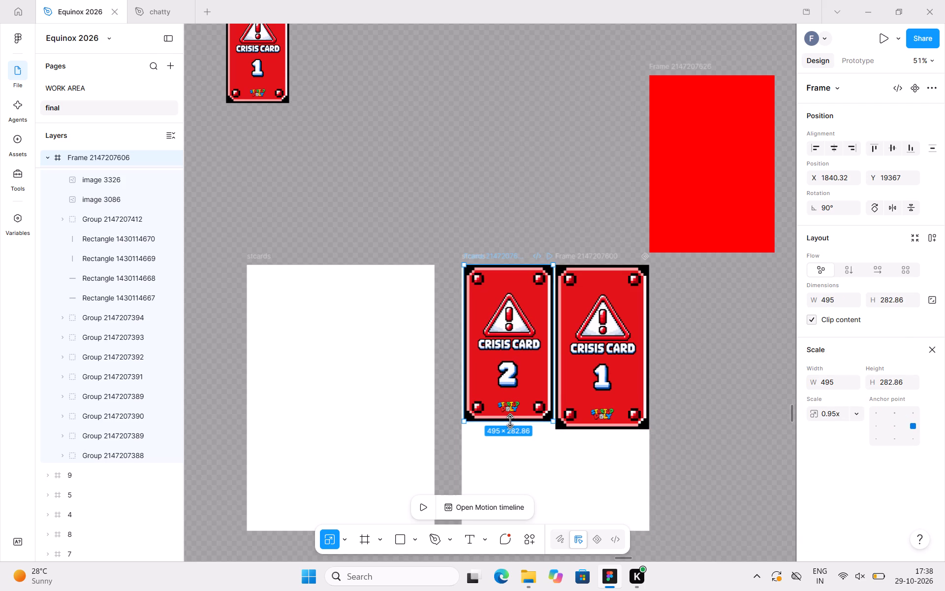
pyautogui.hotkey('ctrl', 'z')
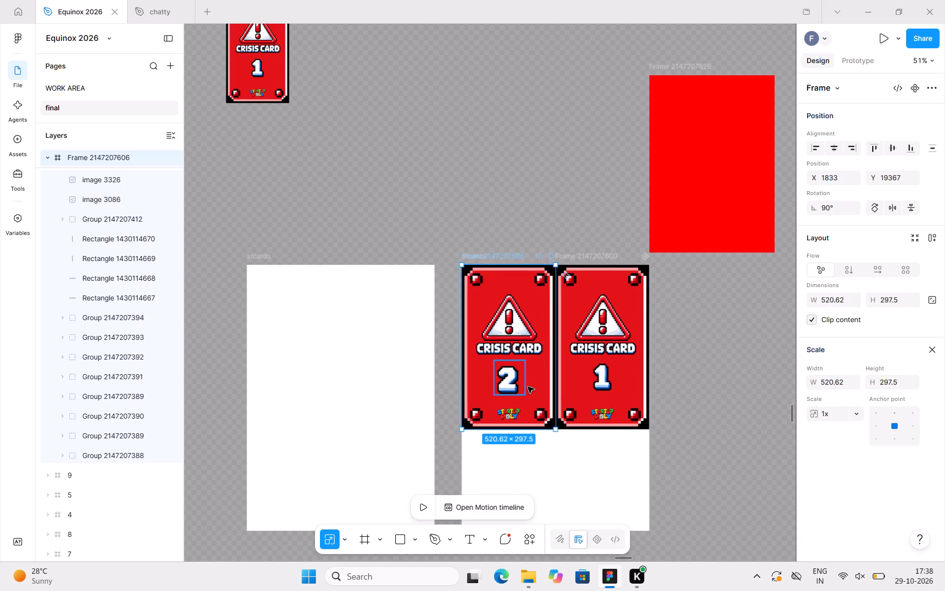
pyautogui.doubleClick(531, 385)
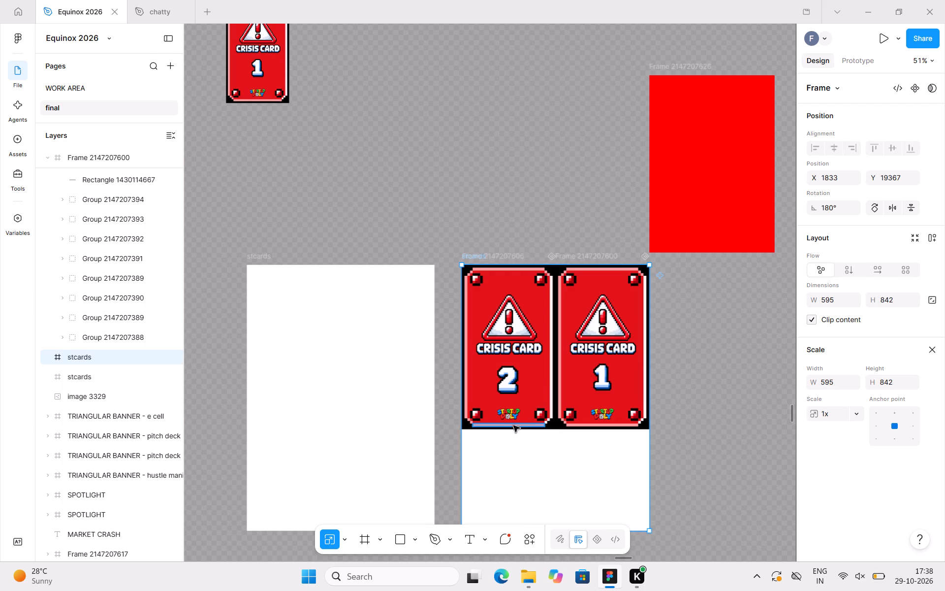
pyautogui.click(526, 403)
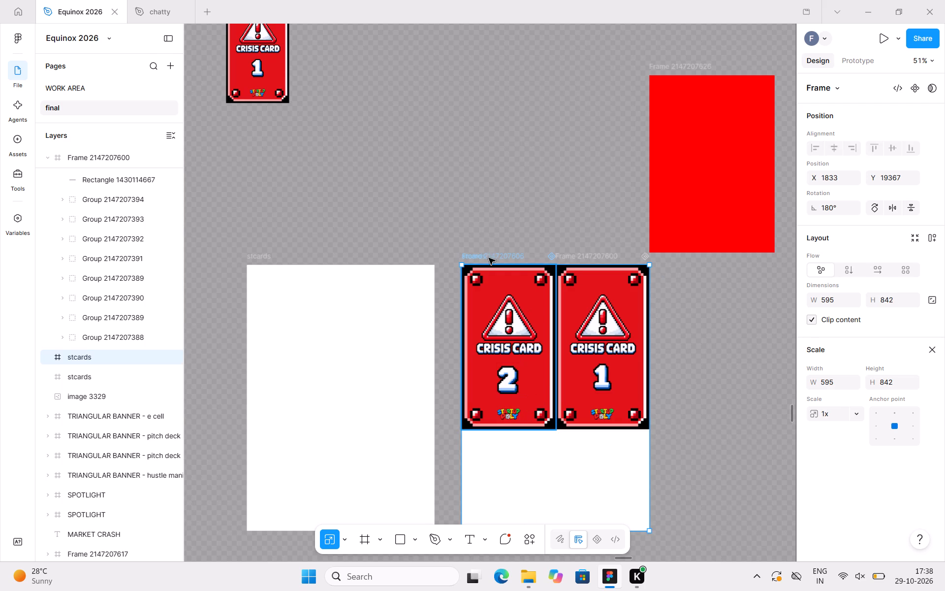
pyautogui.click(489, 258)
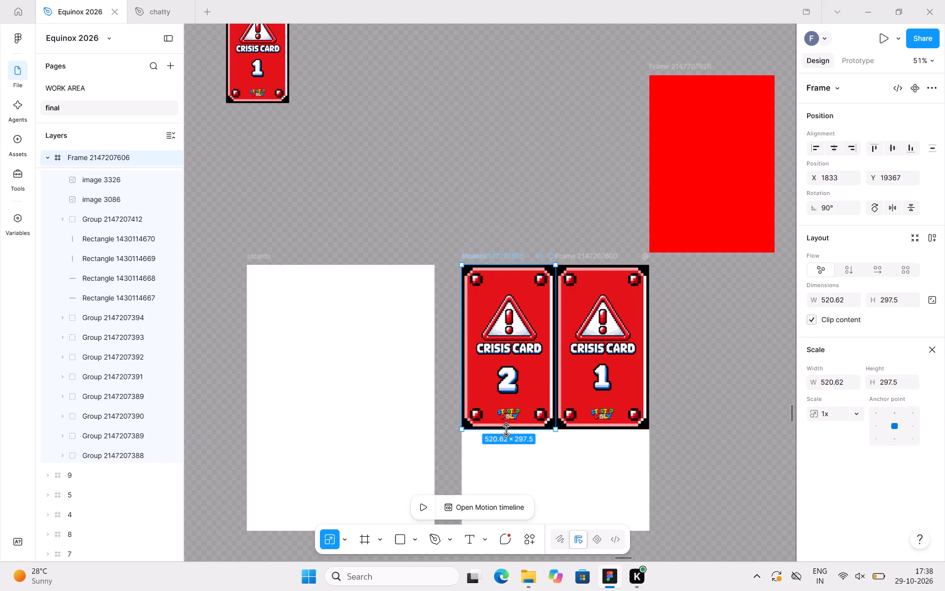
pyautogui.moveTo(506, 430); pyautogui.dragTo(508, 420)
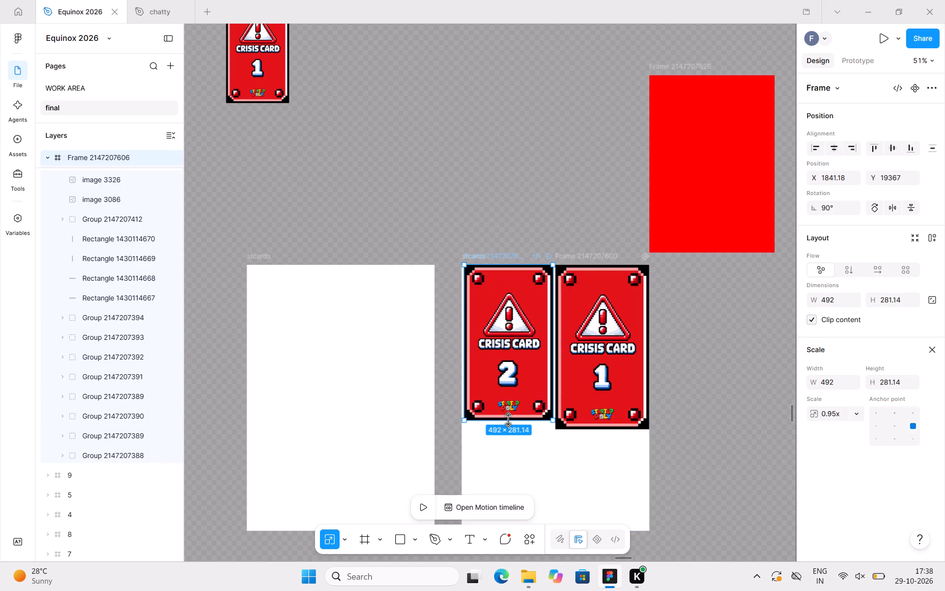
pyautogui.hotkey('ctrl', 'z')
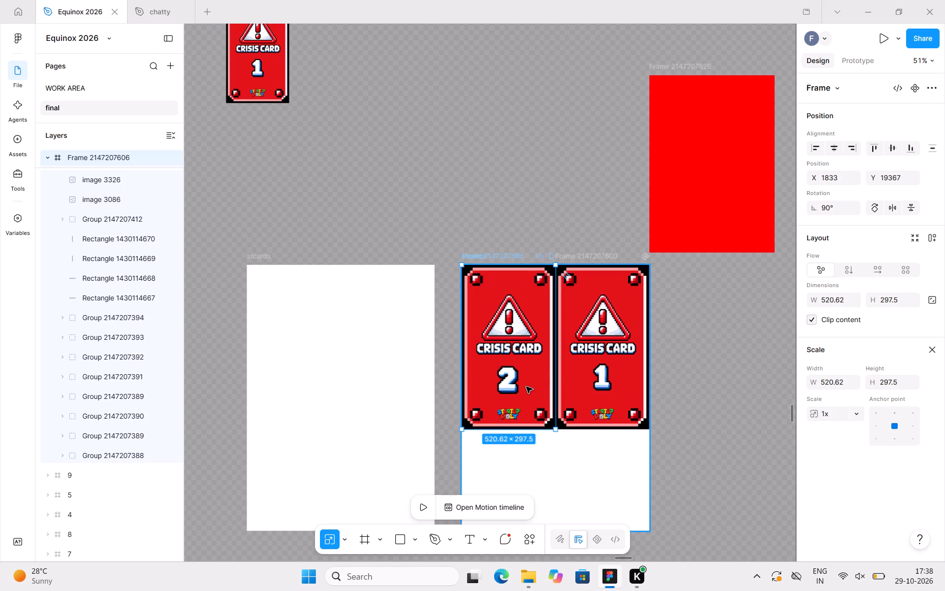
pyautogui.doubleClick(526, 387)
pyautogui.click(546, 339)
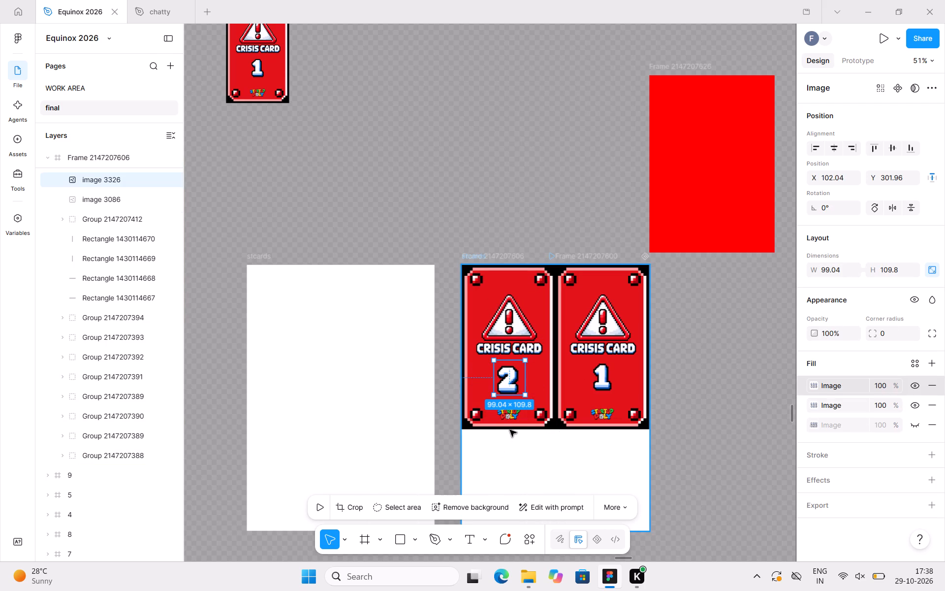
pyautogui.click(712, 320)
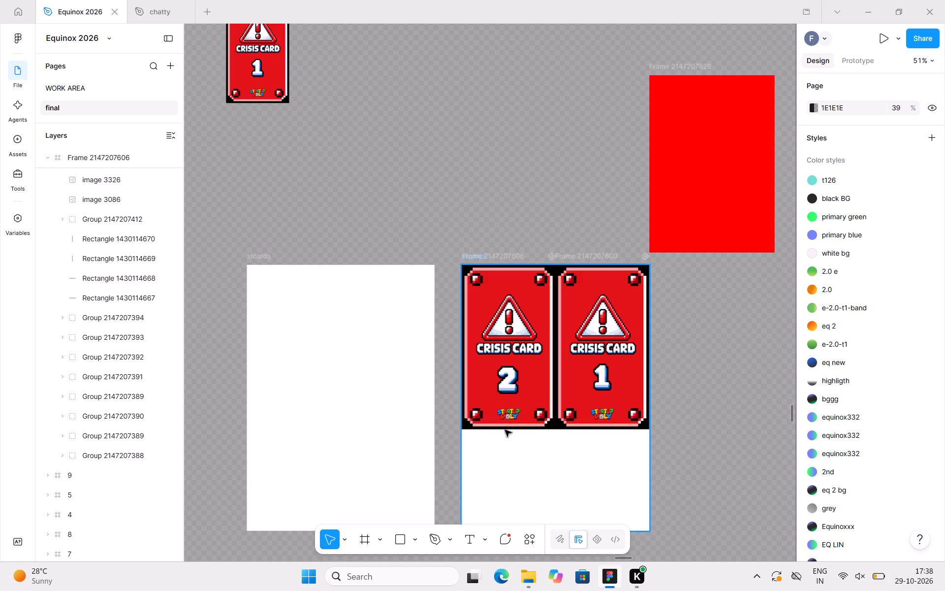
# Shorten the Crisis Card 2 frame from its bottom edge to 396 × 297 without scaling its contents.
pyautogui.click(506, 262)
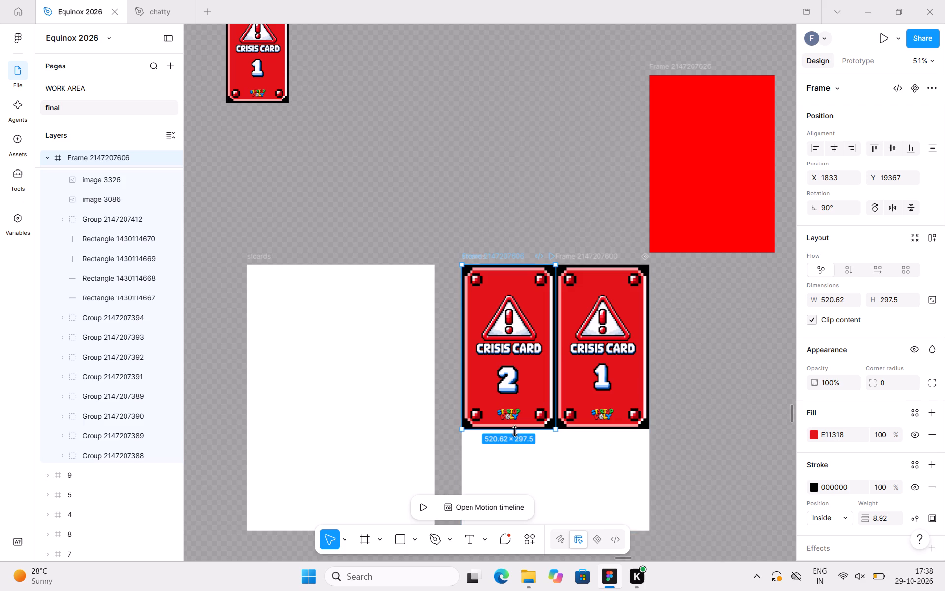
pyautogui.moveTo(515, 431); pyautogui.dragTo(517, 417)
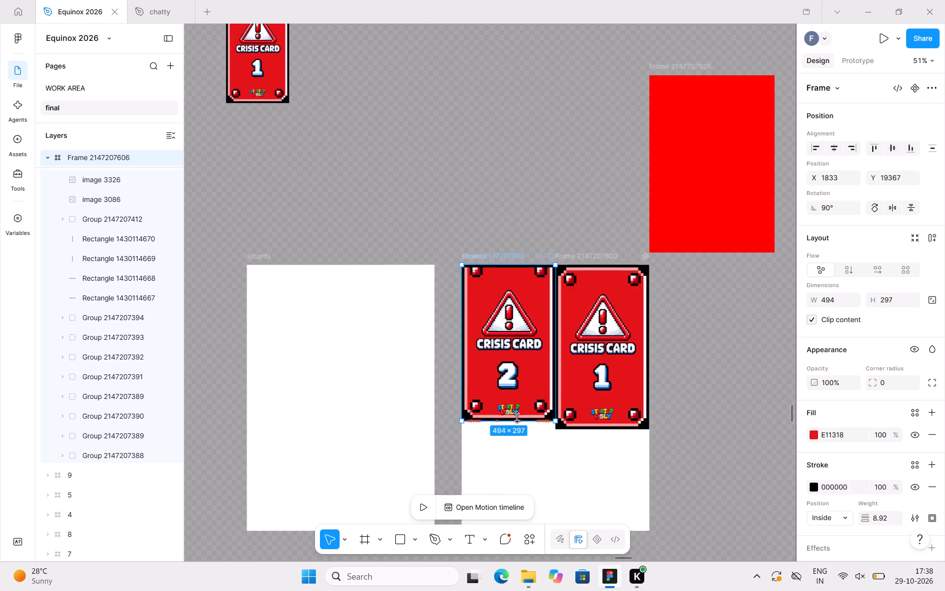
pyautogui.moveTo(517, 417); pyautogui.dragTo(515, 413)
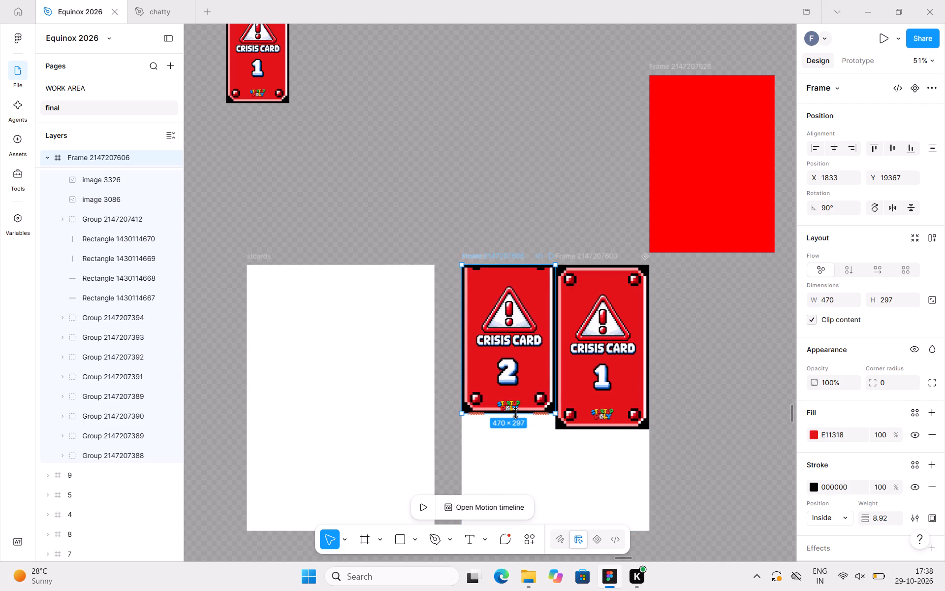
pyautogui.moveTo(515, 413); pyautogui.dragTo(518, 403)
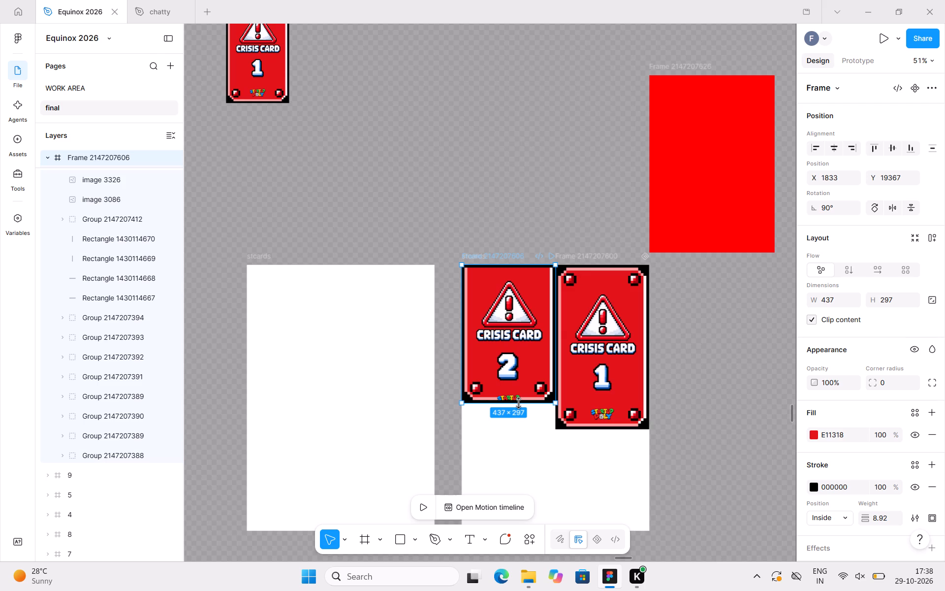
pyautogui.moveTo(518, 403); pyautogui.dragTo(518, 400)
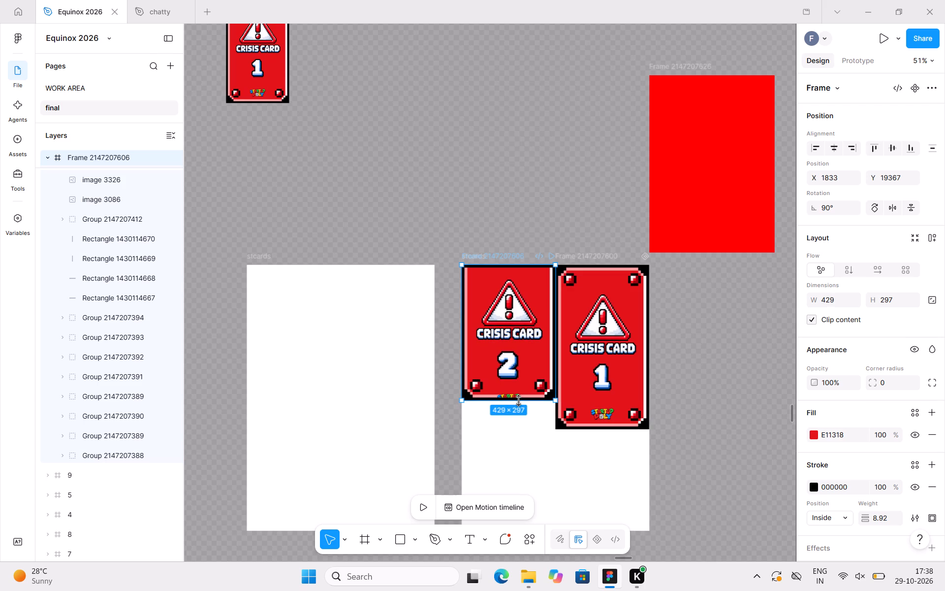
pyautogui.moveTo(518, 400); pyautogui.dragTo(517, 402)
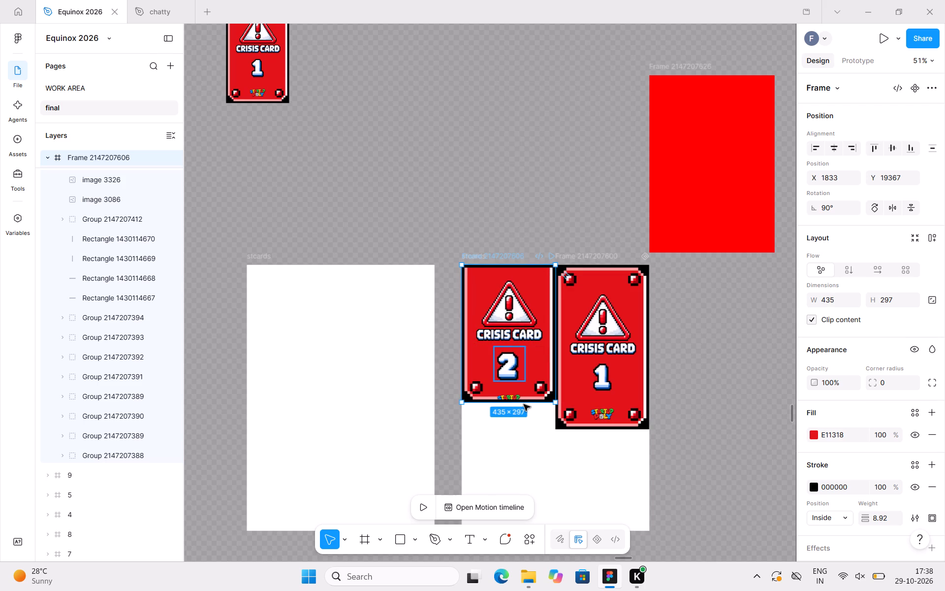
pyautogui.moveTo(524, 402); pyautogui.dragTo(524, 412)
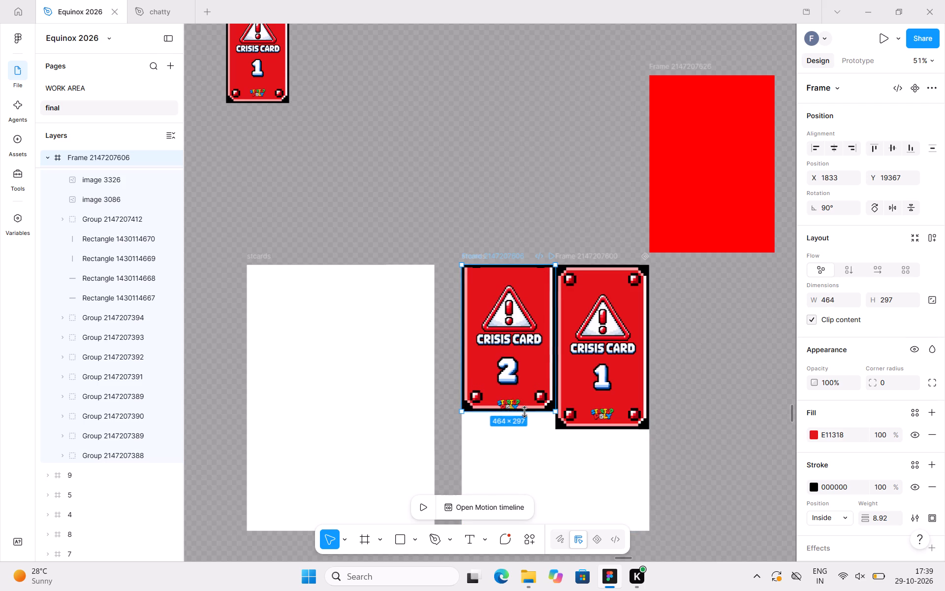
pyautogui.moveTo(524, 412); pyautogui.dragTo(524, 427)
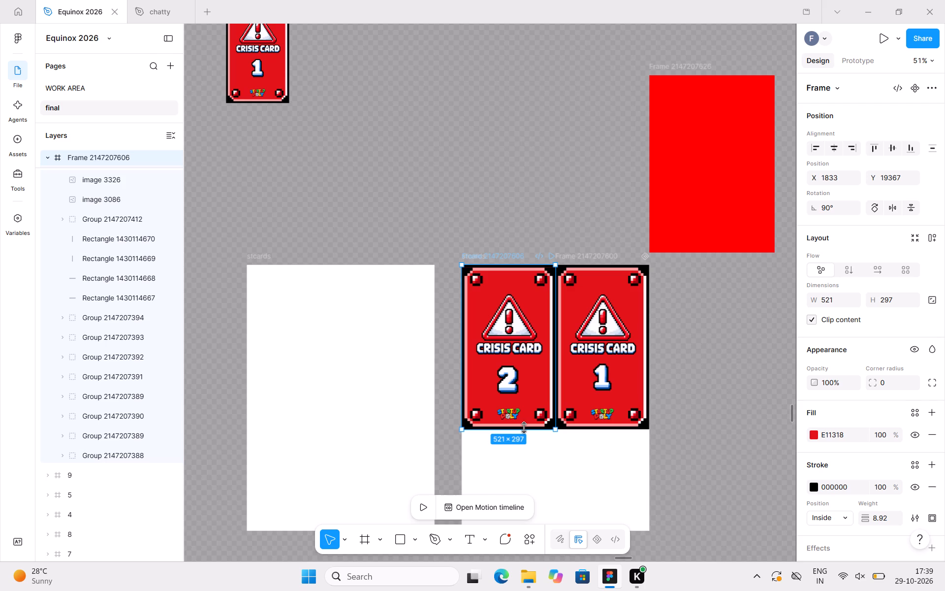
pyautogui.moveTo(524, 427); pyautogui.dragTo(524, 390)
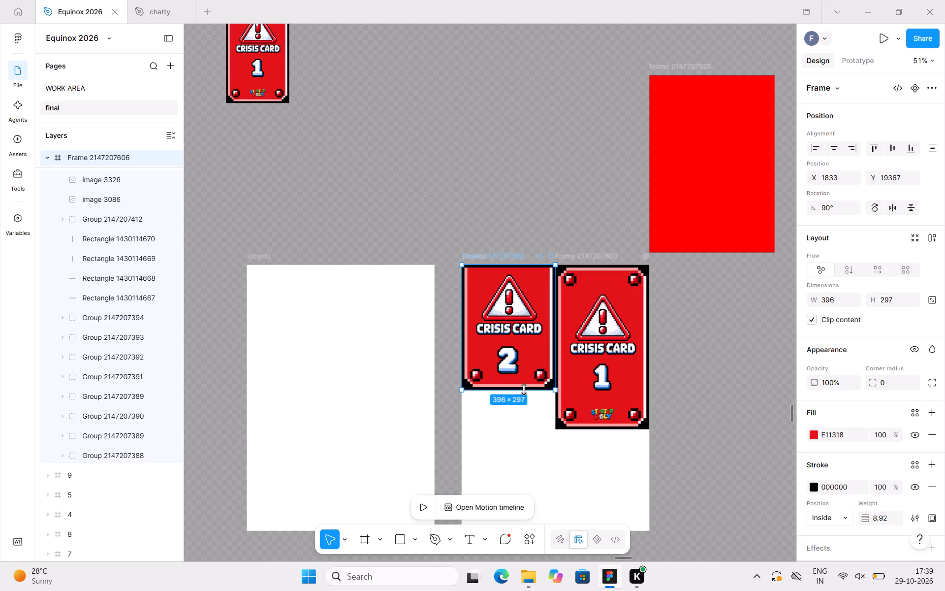
# Shrink Crisis Card 2's warning sign and title group to about 195.88 × 192.03 and position it at X 51, Y 43.
pyautogui.click(513, 315)
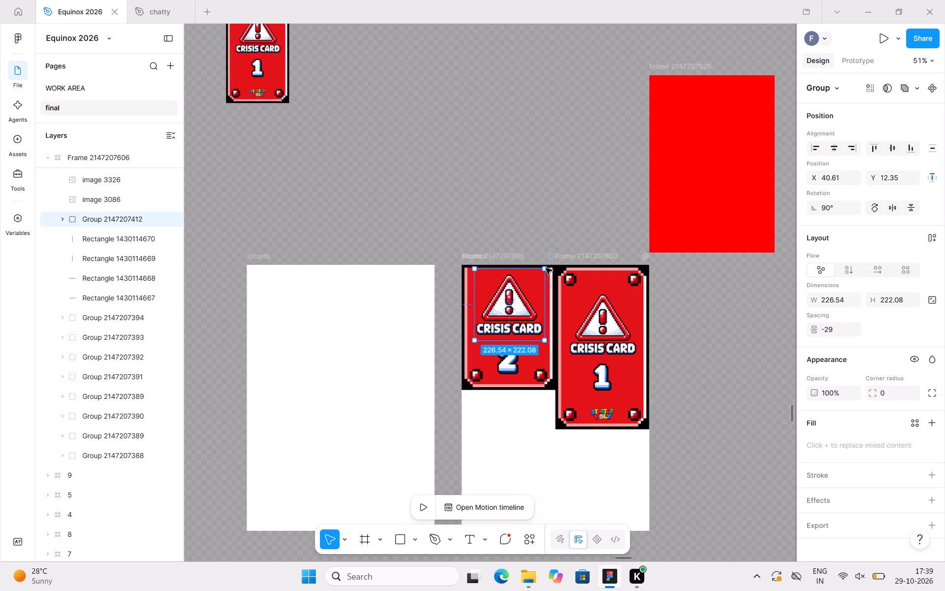
pyautogui.moveTo(542, 269); pyautogui.dragTo(531, 280)
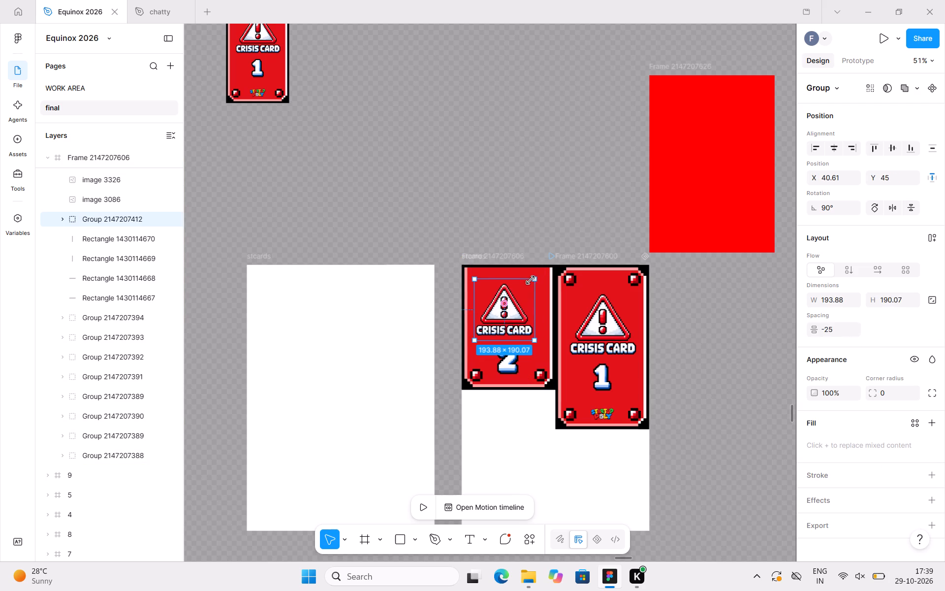
pyautogui.moveTo(531, 280); pyautogui.dragTo(531, 278)
pyautogui.click(506, 310)
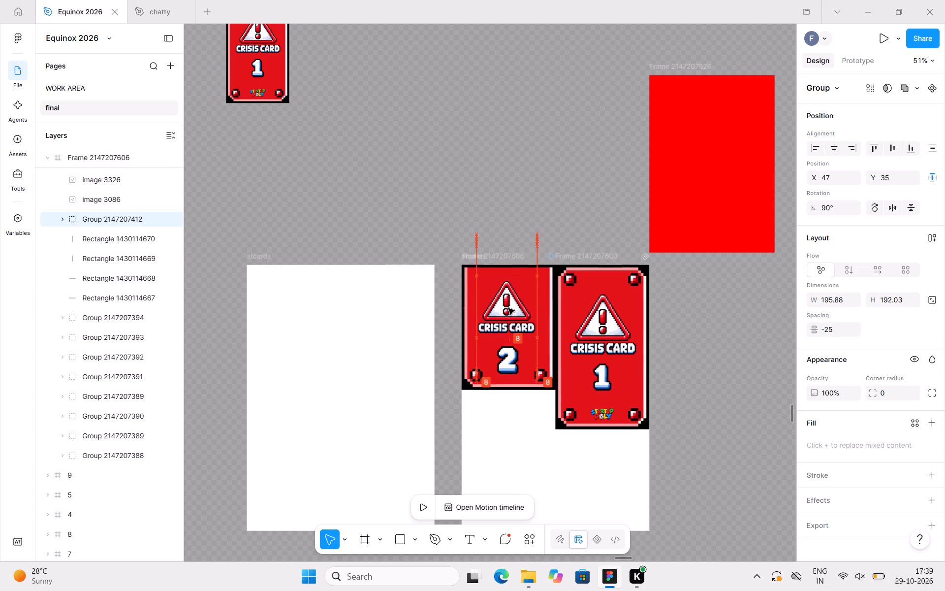
pyautogui.click(507, 368)
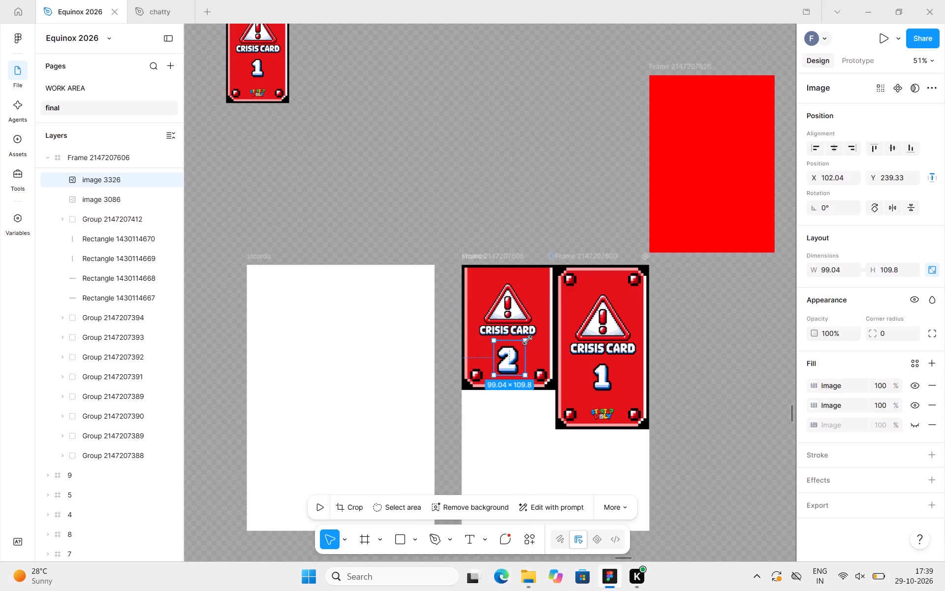
pyautogui.click(533, 270)
pyautogui.click(538, 217)
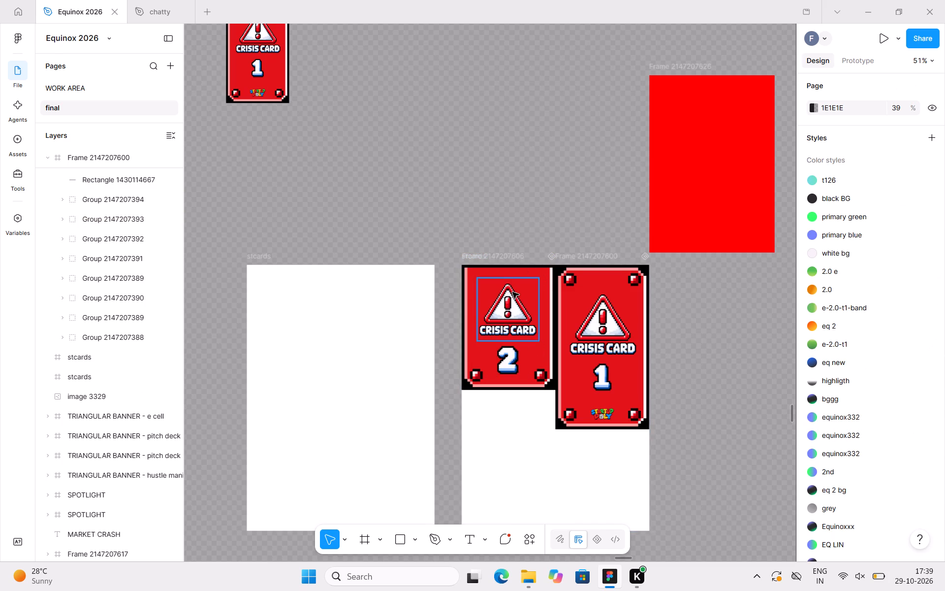
# Duplicate the shortened 396 × 297 Crisis Card 2 frame beside the second stcards sheet.
pyautogui.click(504, 253)
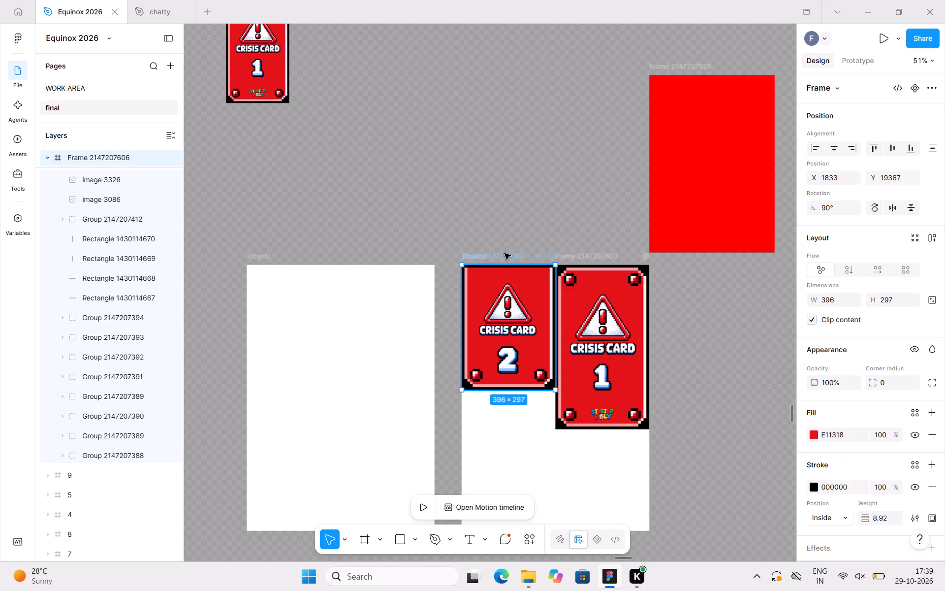
pyautogui.hotkey('ctrl', 'd')
pyautogui.hotkey('ctrl', 'f')
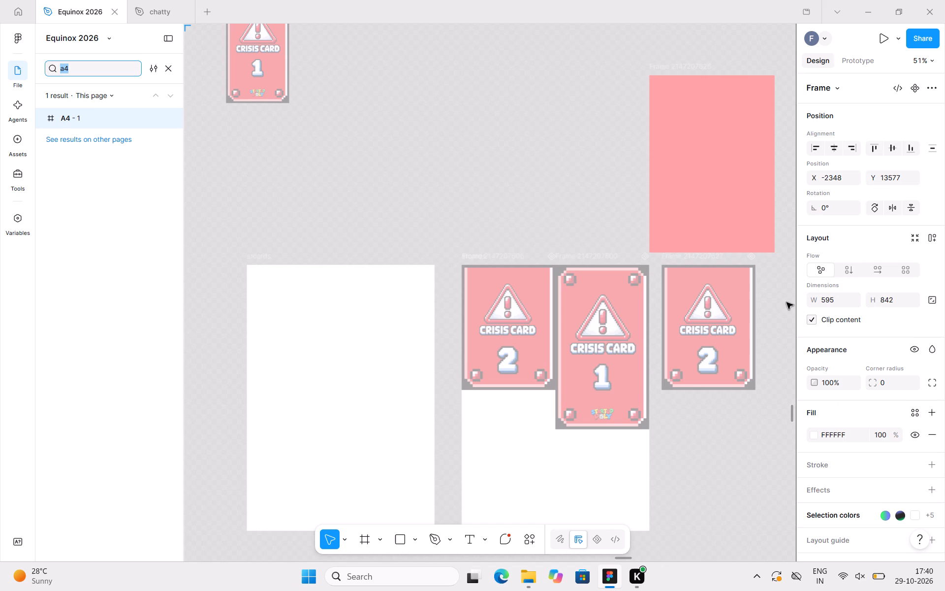
pyautogui.click(171, 66)
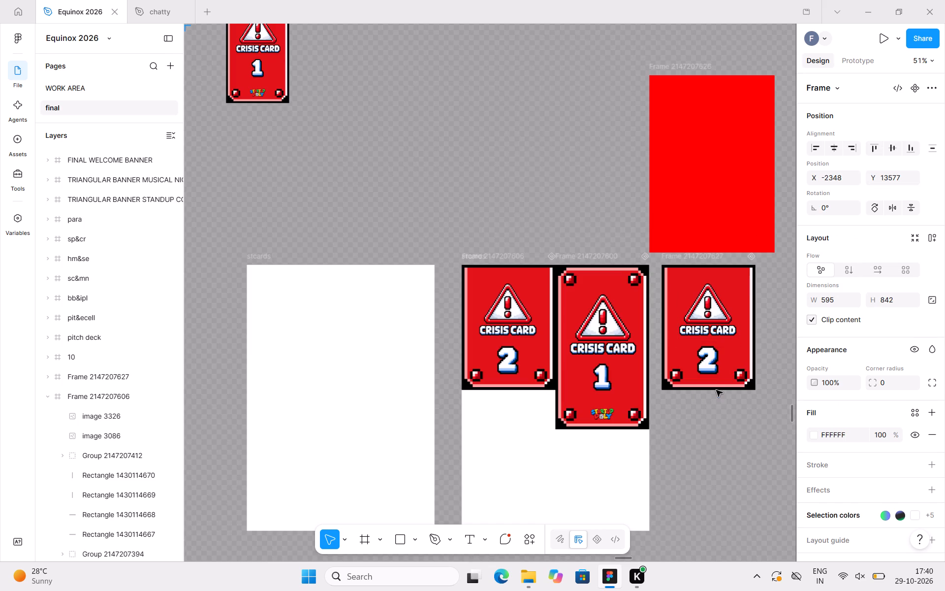
# Extend the duplicated Crisis Card 2 frame from its bottom edge to 521 × 297, without scaling its contents.
pyautogui.click(690, 258)
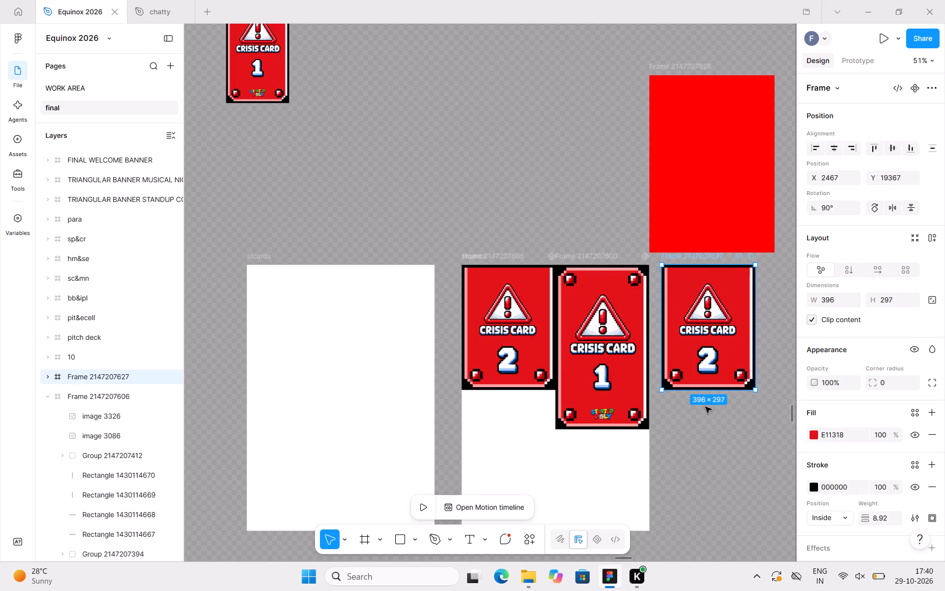
pyautogui.moveTo(707, 393); pyautogui.dragTo(706, 455)
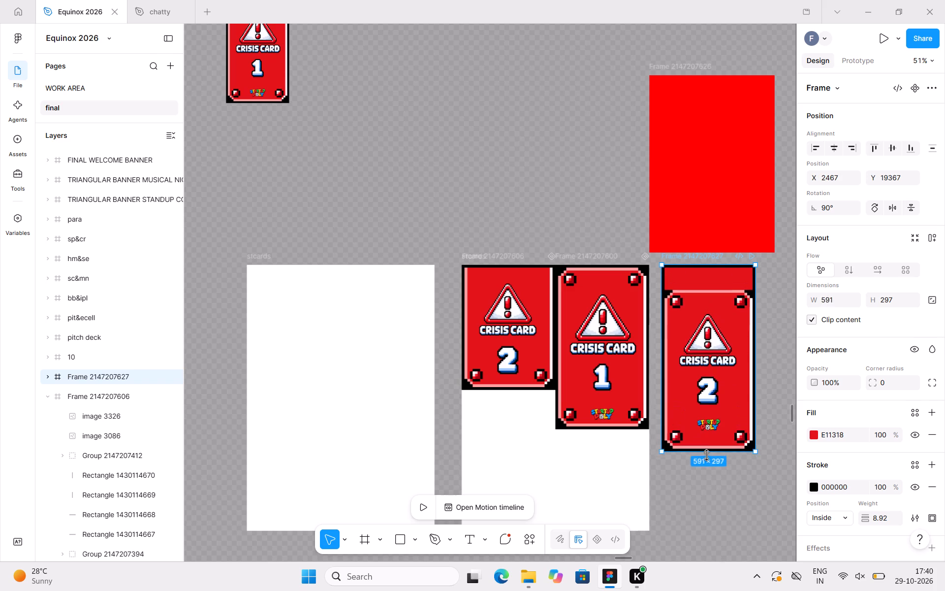
pyautogui.moveTo(706, 455); pyautogui.dragTo(706, 430)
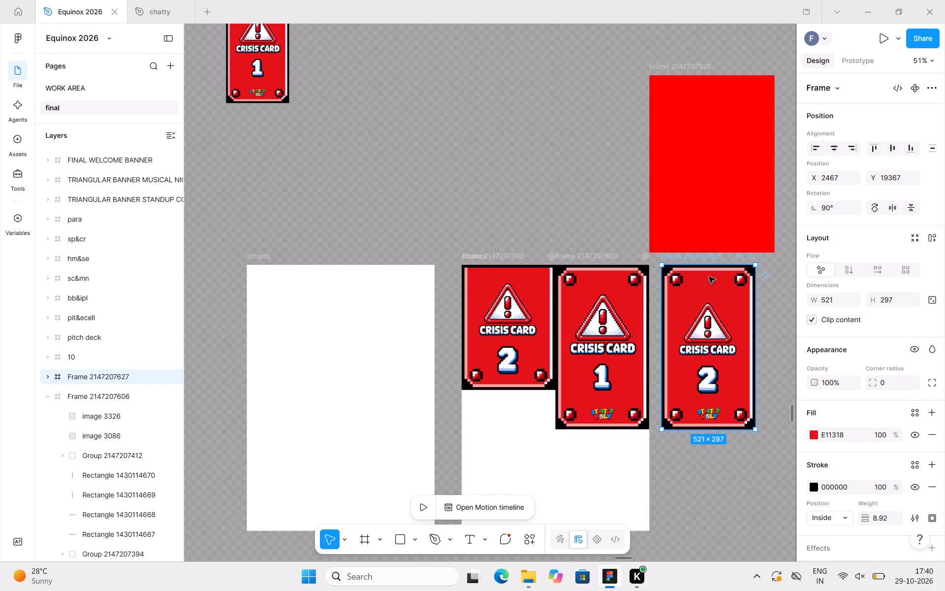
# Shorten the duplicated Crisis Card 2 frame from its top edge to about 416 × 297, keeping its bottom edge in place.
pyautogui.click(713, 267)
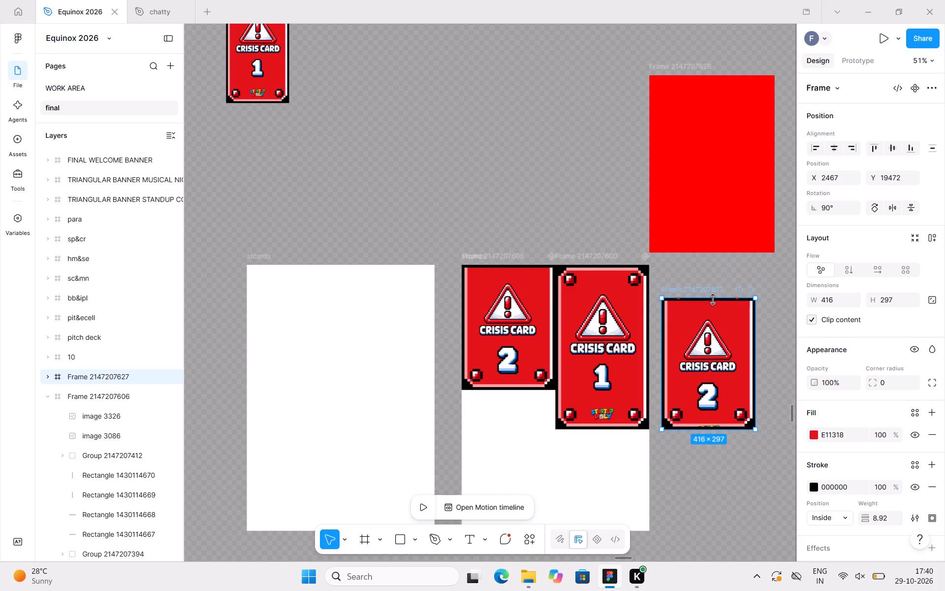